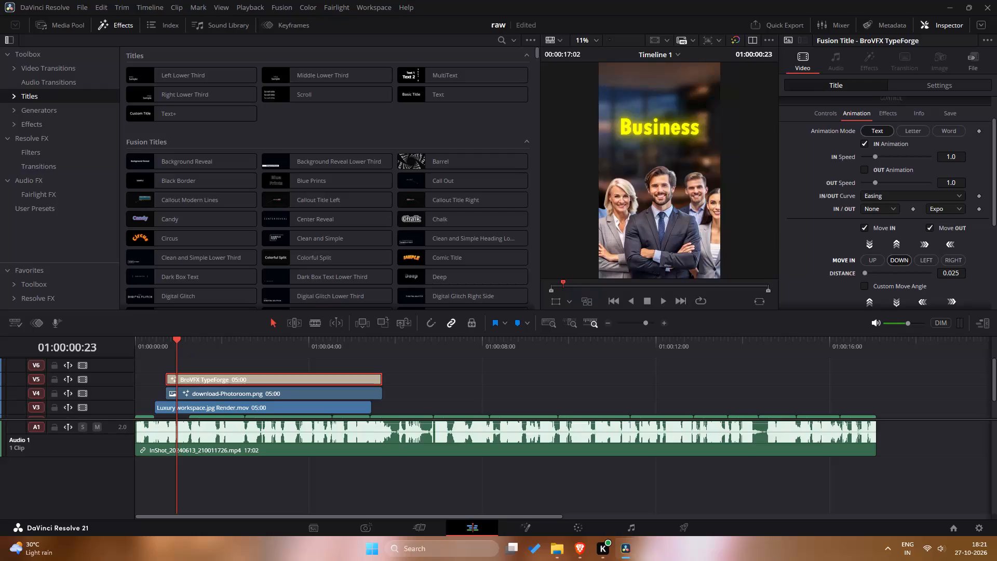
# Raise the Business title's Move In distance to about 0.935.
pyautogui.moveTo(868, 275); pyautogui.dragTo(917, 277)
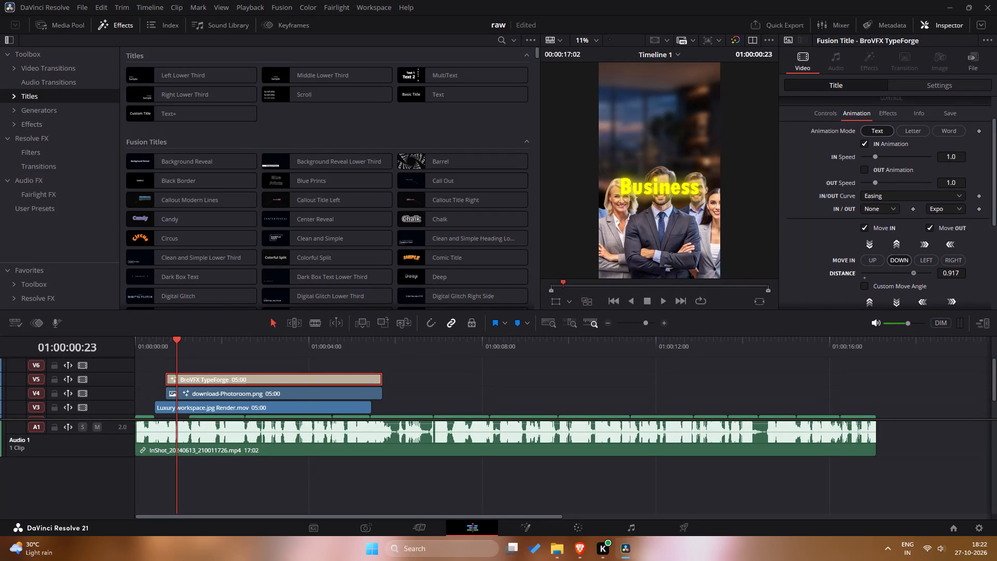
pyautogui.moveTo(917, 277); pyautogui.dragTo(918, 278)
# Swap the stacking order so the download-Photoroom.png clip sits on V5 and the BroVFX TypeForge title on V4.
pyautogui.moveTo(234, 393); pyautogui.dragTo(236, 371)
pyautogui.moveTo(222, 379); pyautogui.dragTo(222, 388)
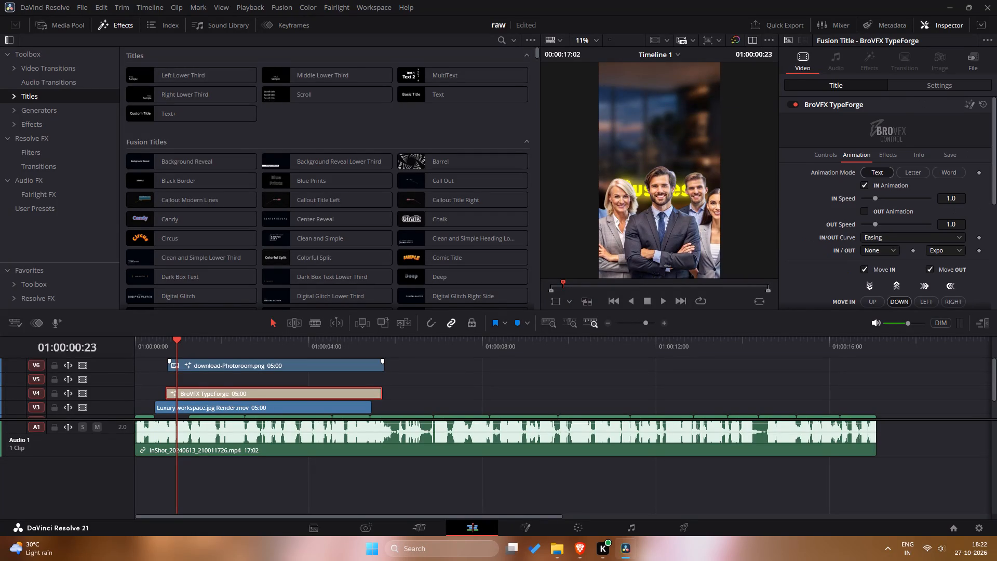
pyautogui.moveTo(226, 365); pyautogui.dragTo(222, 377)
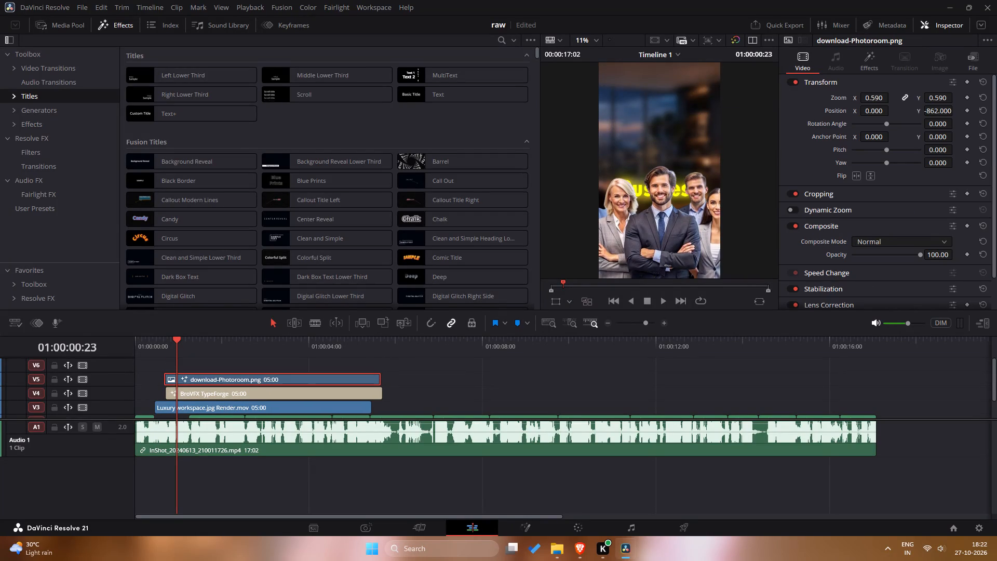
# Align the start of the download-Photoroom.png clip on V5 with the start of the title clip below it.
pyautogui.moveTo(177, 341); pyautogui.dragTo(162, 344)
pyautogui.moveTo(180, 378); pyautogui.dragTo(181, 378)
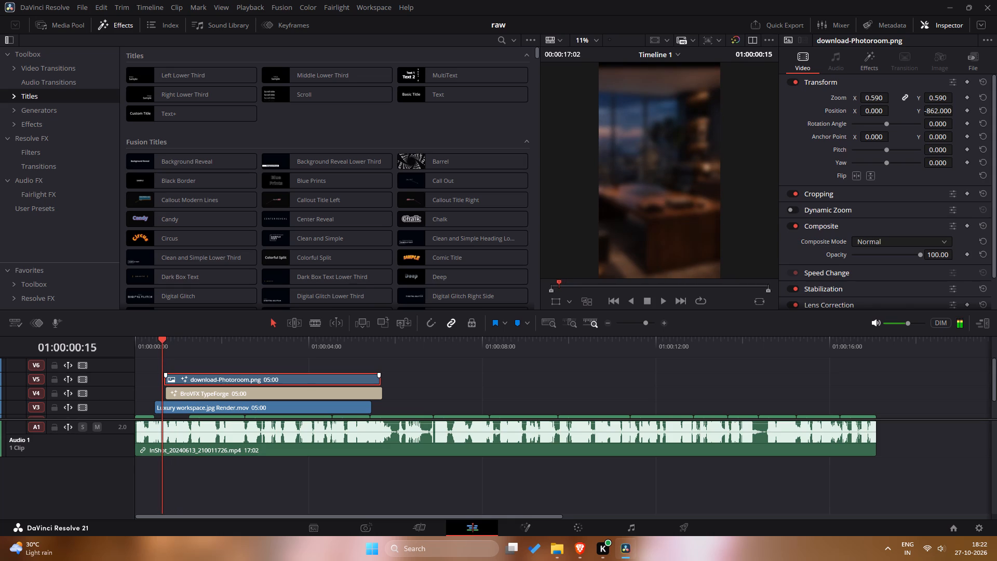
pyautogui.moveTo(181, 378); pyautogui.dragTo(185, 378)
pyautogui.moveTo(185, 378); pyautogui.dragTo(184, 378)
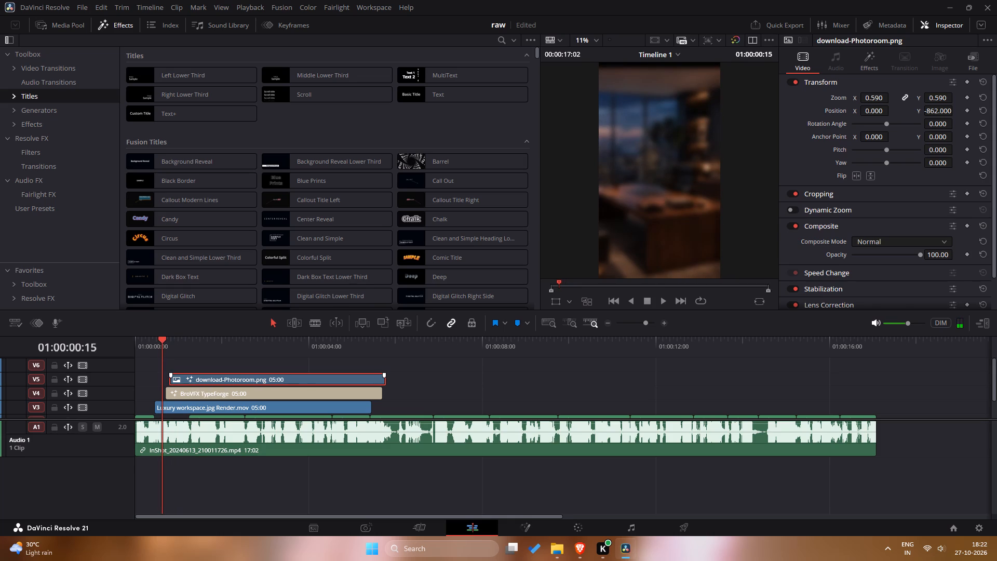
pyautogui.moveTo(184, 378); pyautogui.dragTo(180, 377)
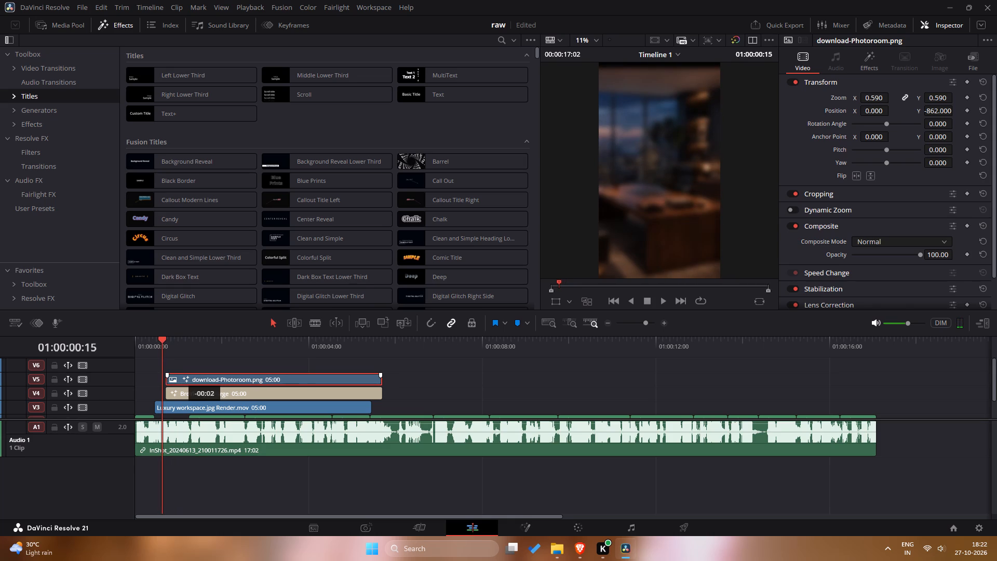
pyautogui.moveTo(180, 377); pyautogui.dragTo(180, 377)
# Play back the opening second to review the Business title moving in behind the group of people.
pyautogui.press('space')
pyautogui.press('space')
pyautogui.press('space')
pyautogui.press('space')
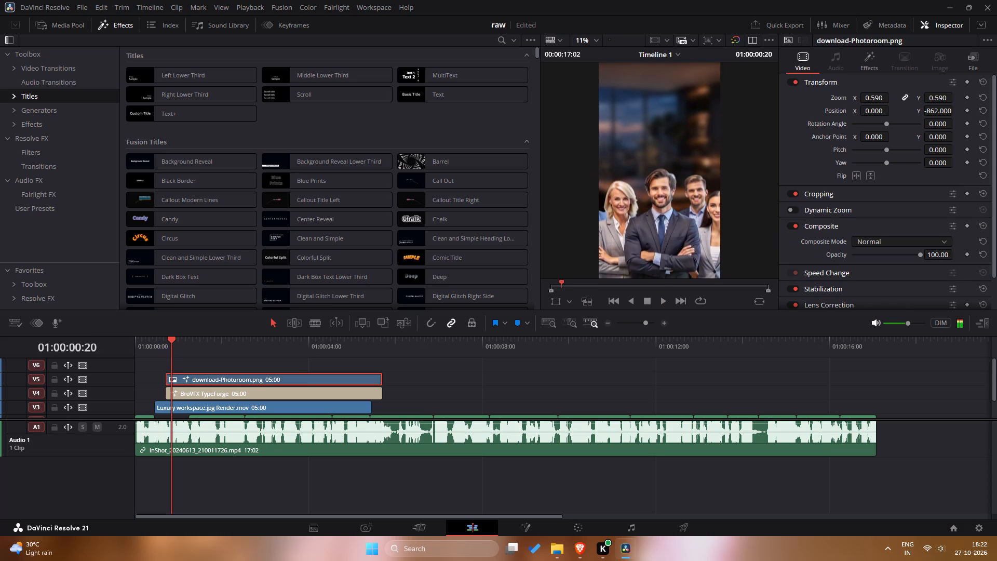
pyautogui.press('space')
pyautogui.press('space')
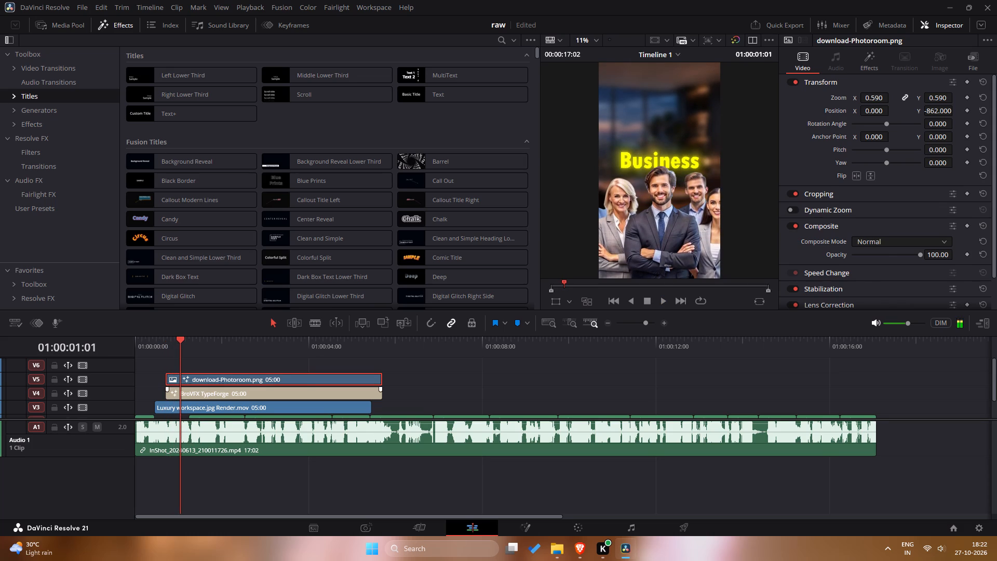
# Set the BroVFX TypeForge title's Move In distance to 0 after trying other distances.
pyautogui.click(196, 396)
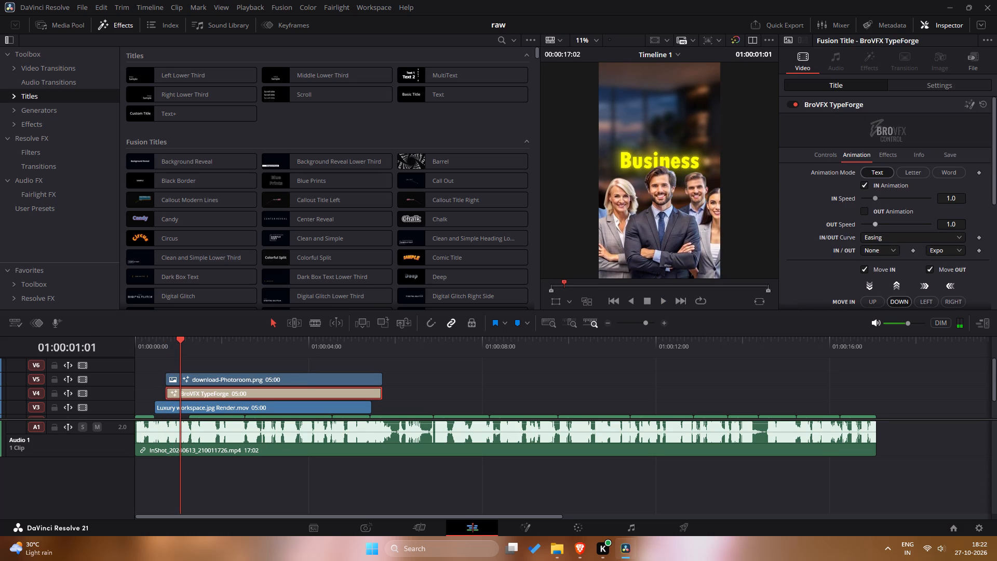
pyautogui.scroll(-1, 886, 247)
pyautogui.scroll(3, 886, 248)
pyautogui.scroll(-7, 896, 253)
pyautogui.scroll(4, 896, 256)
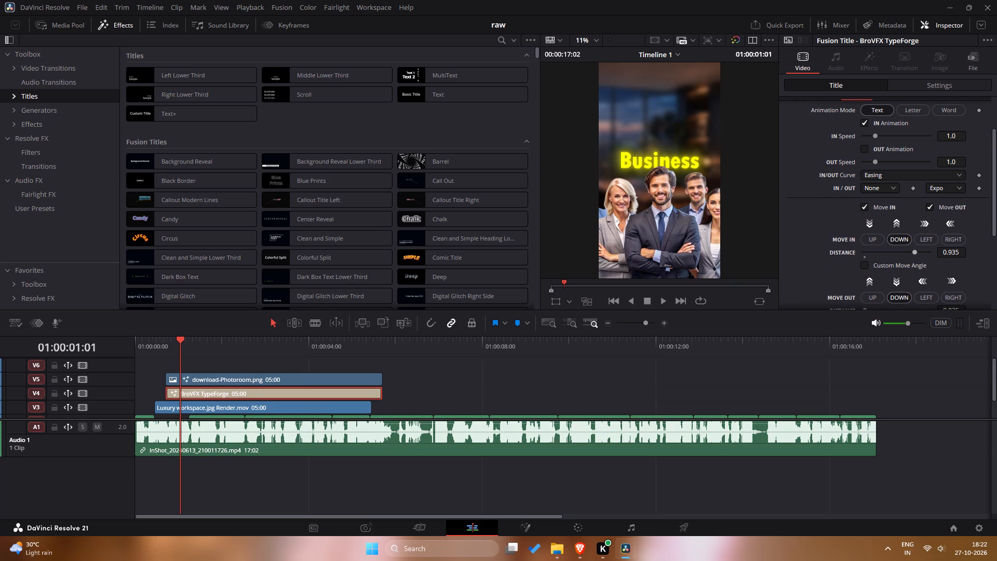
pyautogui.moveTo(914, 253); pyautogui.dragTo(881, 260)
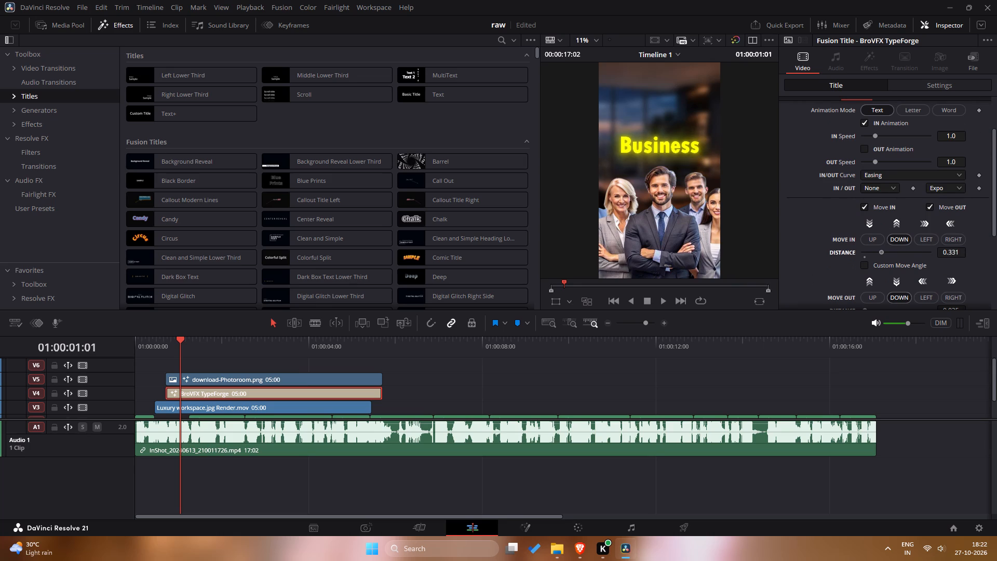
pyautogui.moveTo(881, 260); pyautogui.dragTo(857, 261)
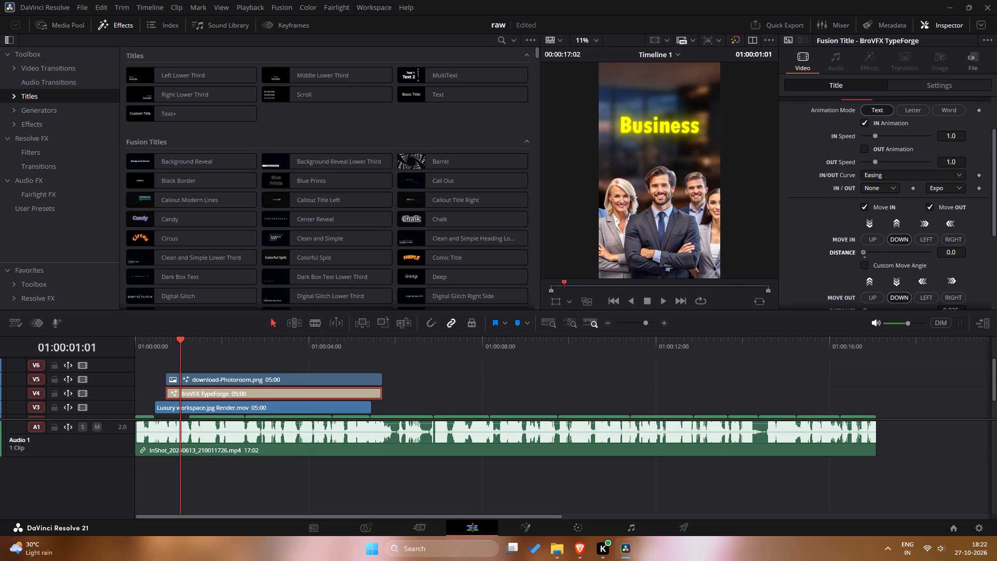
pyautogui.moveTo(857, 261); pyautogui.dragTo(912, 274)
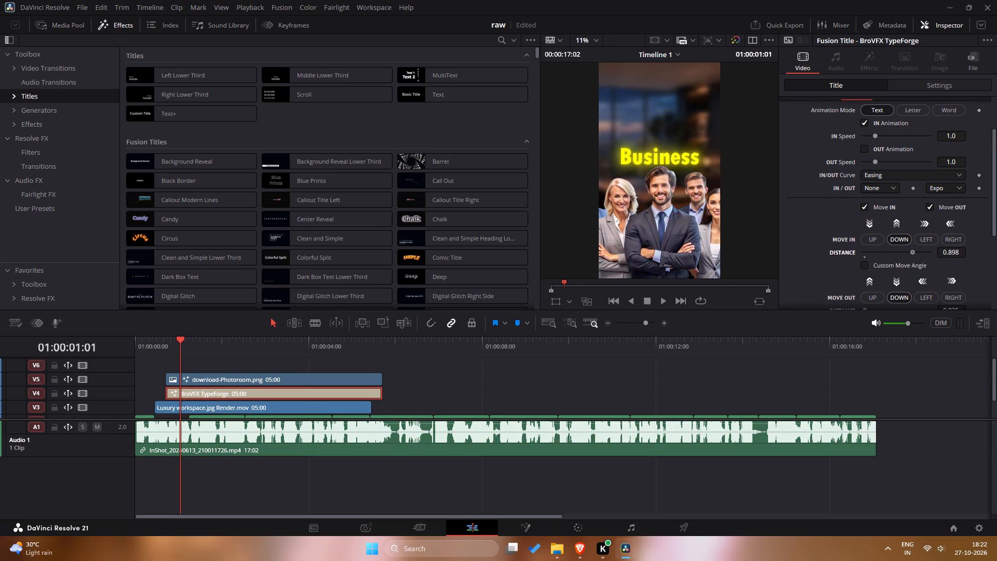
pyautogui.moveTo(912, 274); pyautogui.dragTo(901, 296)
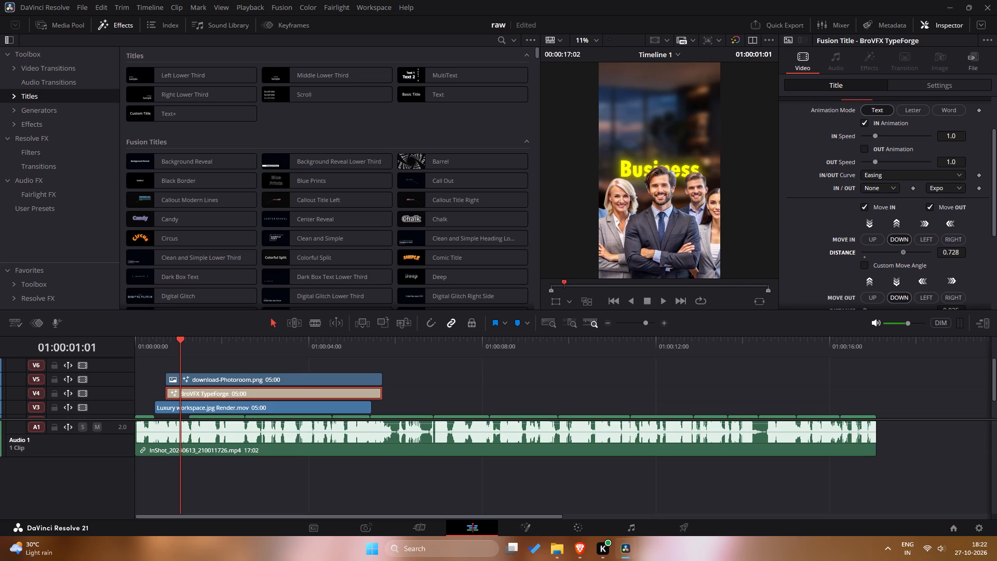
pyautogui.moveTo(901, 296); pyautogui.dragTo(826, 303)
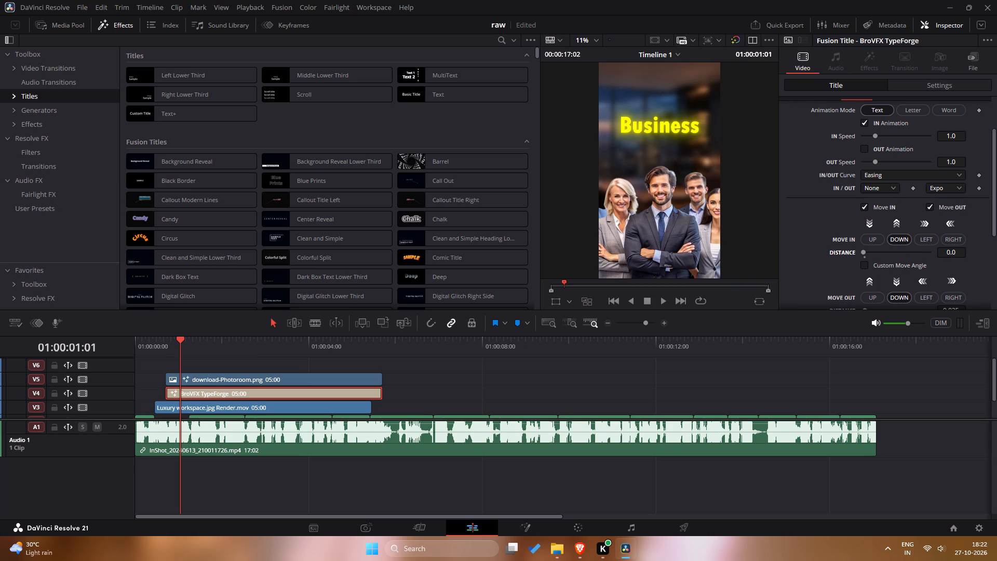
# Play the timeline from the start to preview the title's entrance.
pyautogui.moveTo(179, 342); pyautogui.dragTo(120, 360)
pyautogui.press('space')
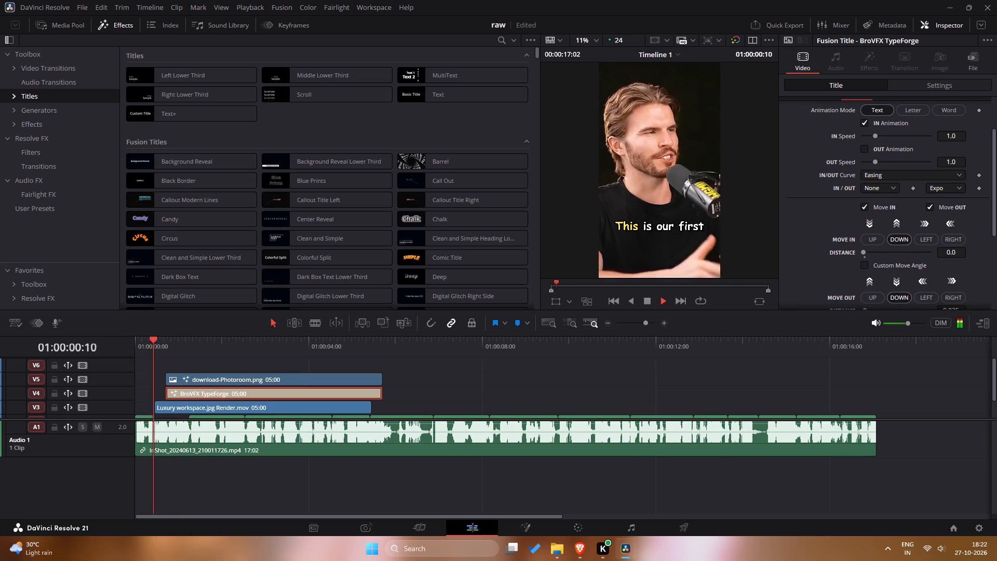
pyautogui.press('space')
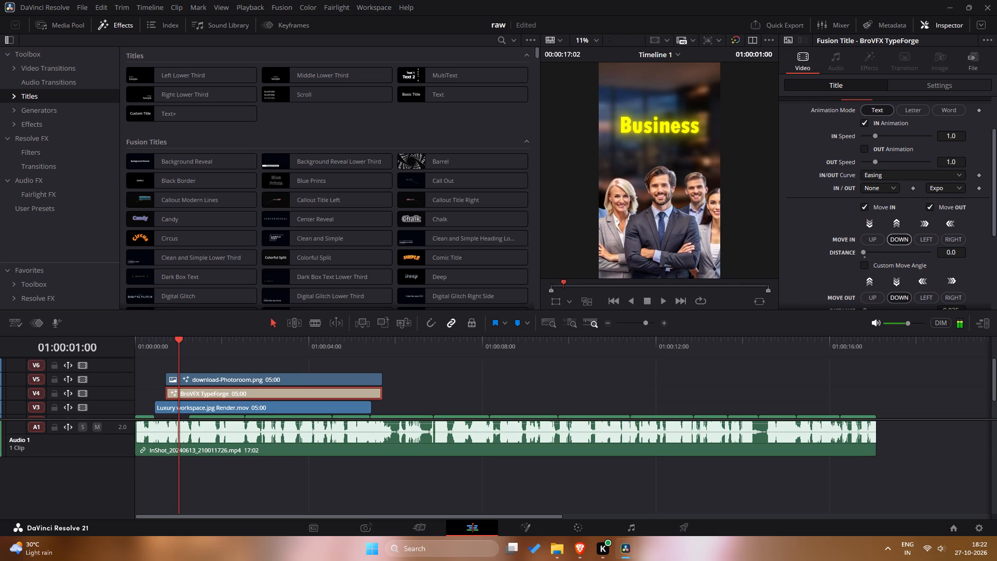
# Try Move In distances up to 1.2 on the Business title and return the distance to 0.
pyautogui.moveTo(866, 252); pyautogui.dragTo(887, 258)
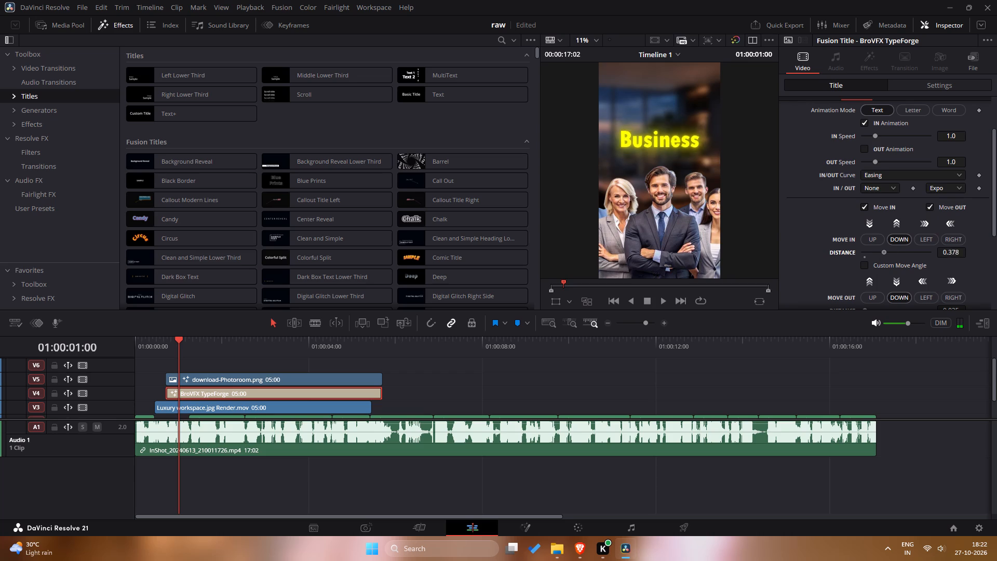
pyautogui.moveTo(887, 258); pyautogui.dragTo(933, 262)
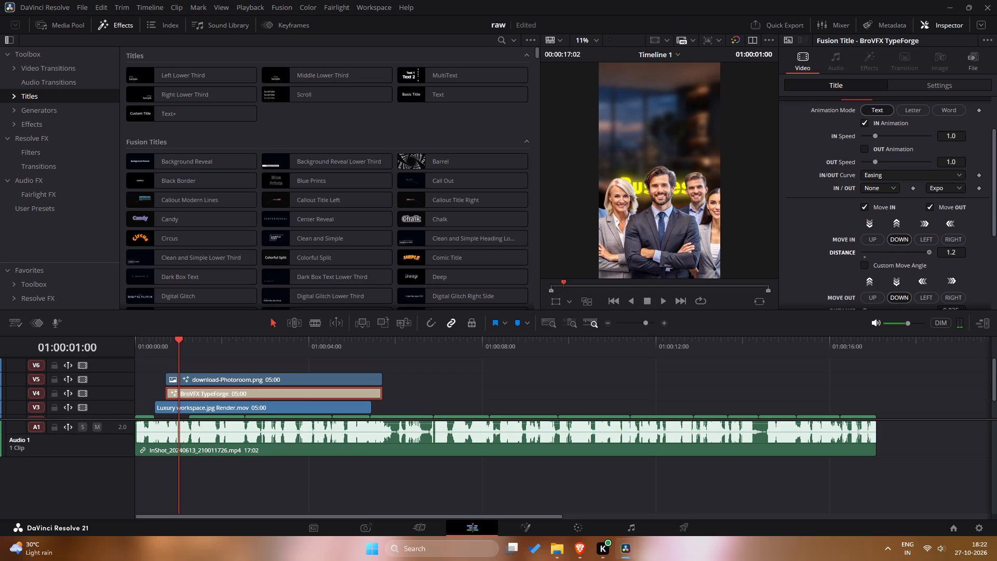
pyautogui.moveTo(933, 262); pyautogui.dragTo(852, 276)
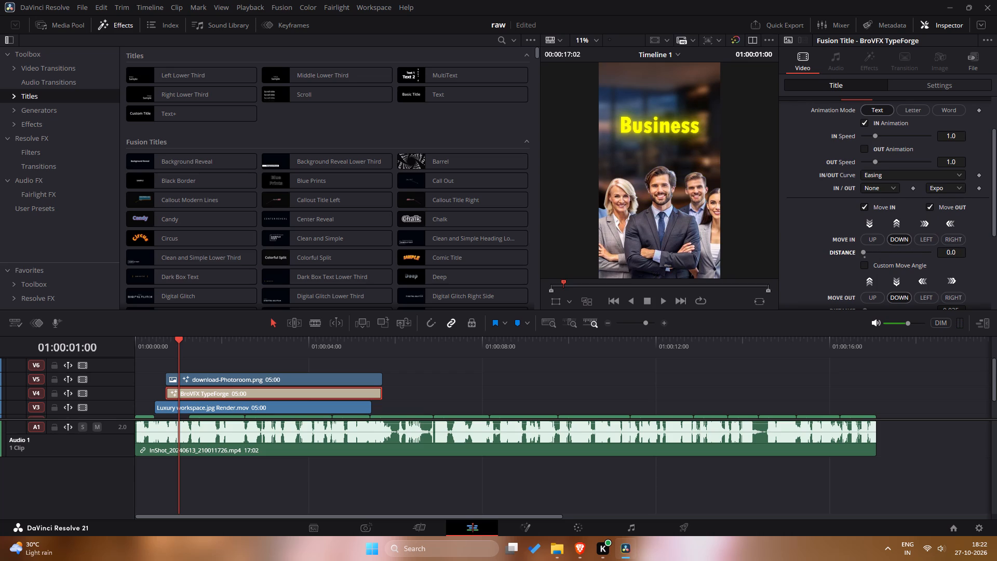
# Lower the Business title closer to the people by setting its Y position to 0.649.
pyautogui.scroll(3, 864, 192)
pyautogui.click(838, 152)
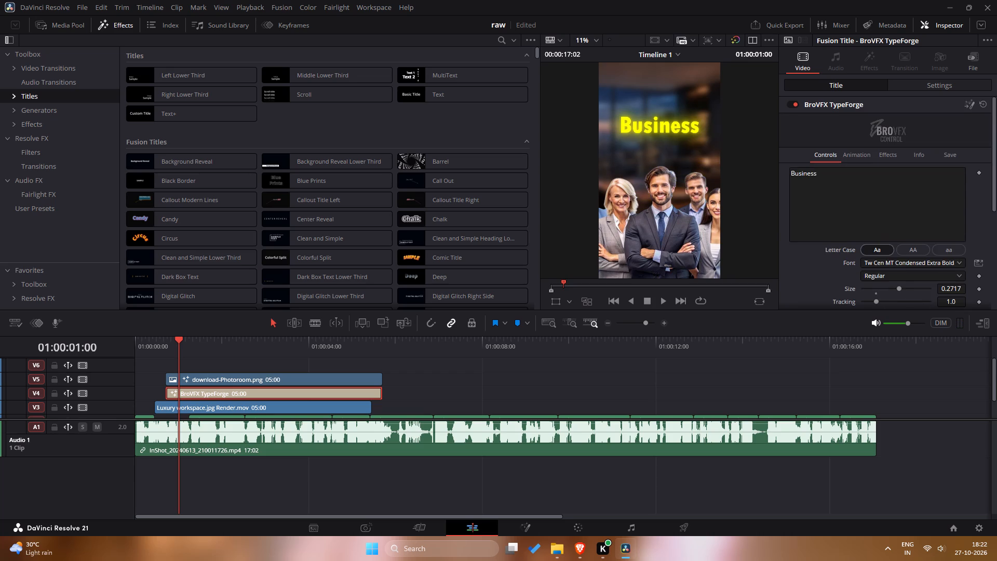
pyautogui.scroll(-3, 950, 245)
pyautogui.moveTo(955, 261); pyautogui.dragTo(947, 263)
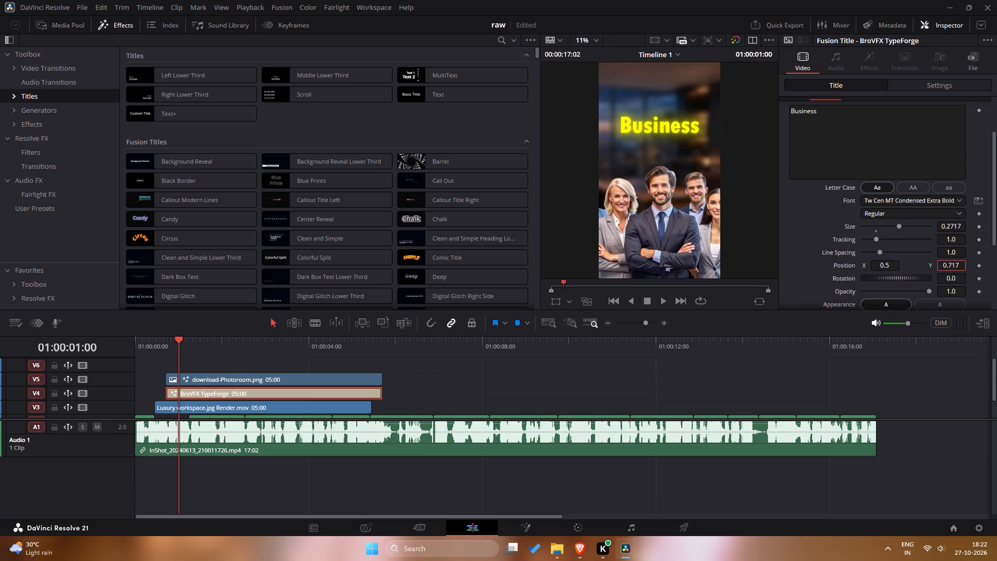
pyautogui.moveTo(947, 263); pyautogui.dragTo(929, 275)
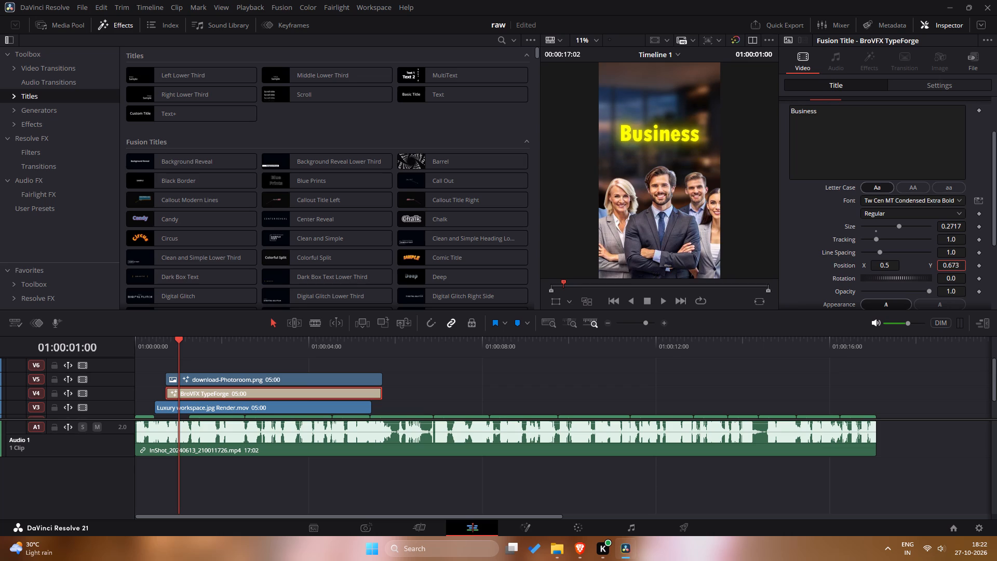
pyautogui.moveTo(929, 275); pyautogui.dragTo(919, 279)
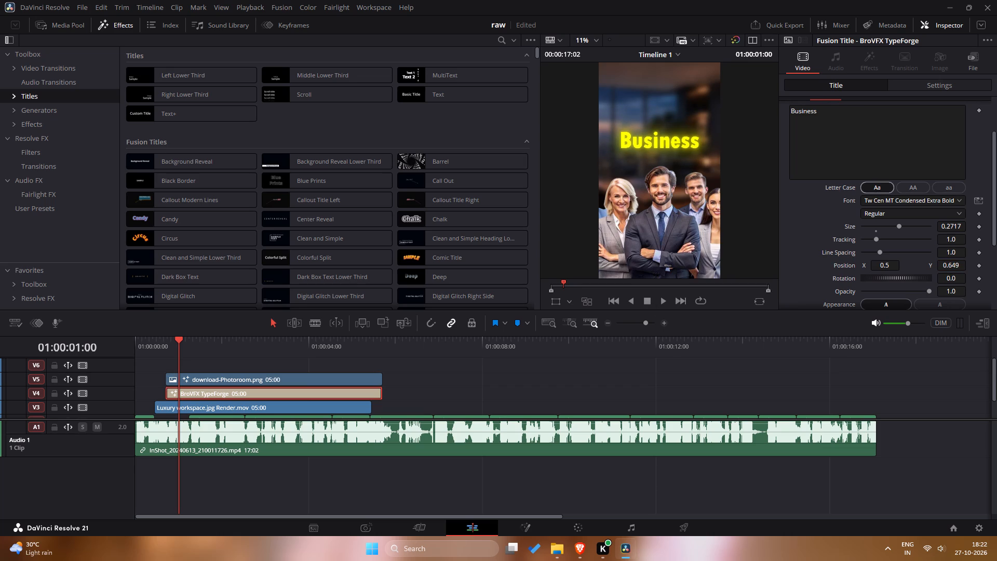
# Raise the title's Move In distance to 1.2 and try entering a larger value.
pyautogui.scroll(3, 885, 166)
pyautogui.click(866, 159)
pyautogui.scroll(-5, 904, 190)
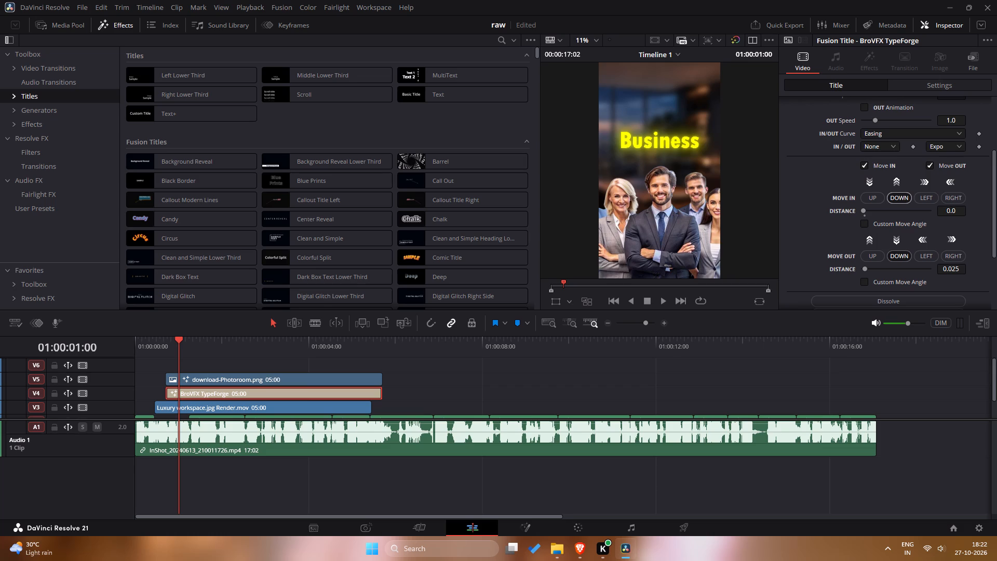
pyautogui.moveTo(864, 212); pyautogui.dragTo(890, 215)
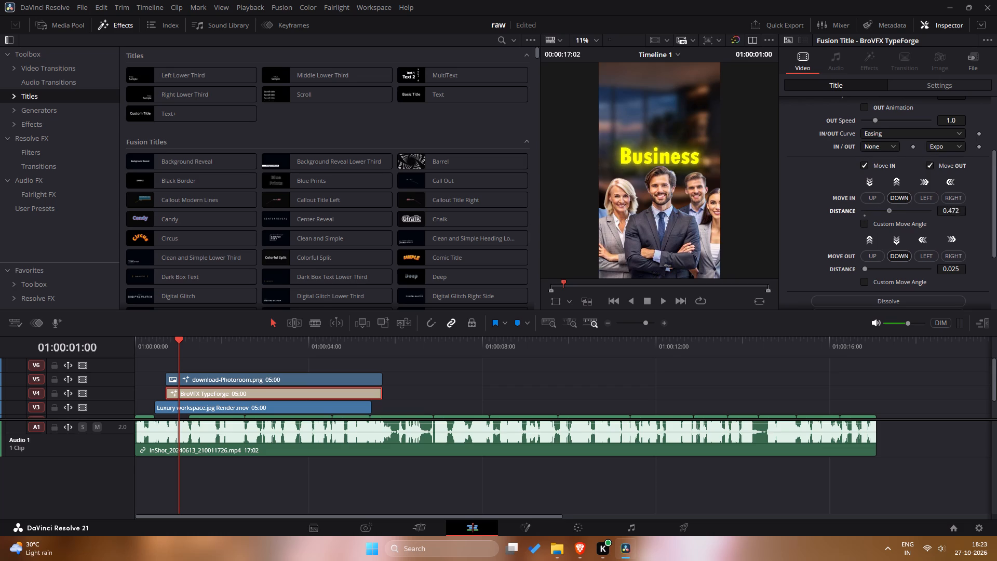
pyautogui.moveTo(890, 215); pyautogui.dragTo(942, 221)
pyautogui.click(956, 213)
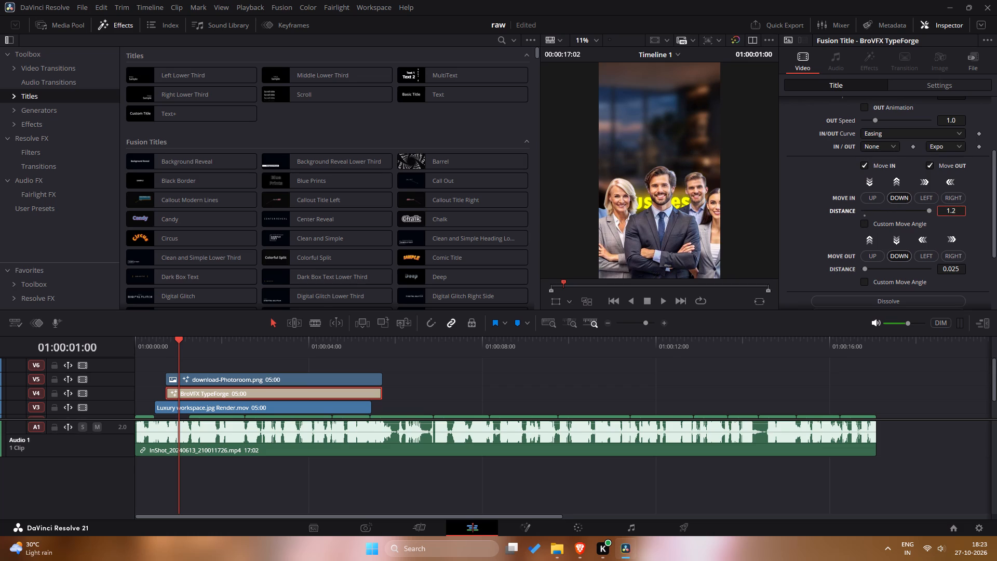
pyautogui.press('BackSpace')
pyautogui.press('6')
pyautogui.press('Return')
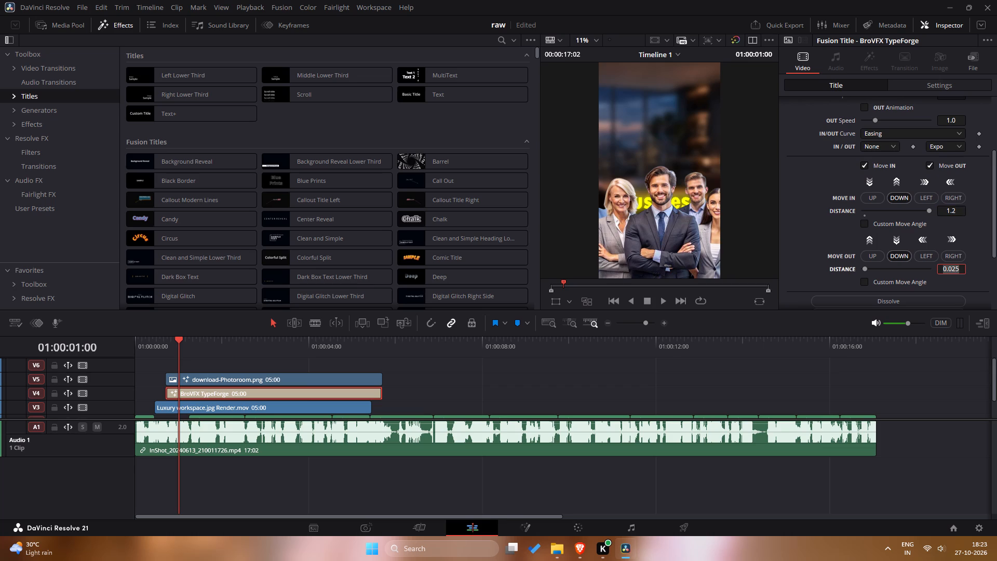
# Enable the custom move angle for the title's Move In animation and set its distance to 0.
pyautogui.click(964, 223)
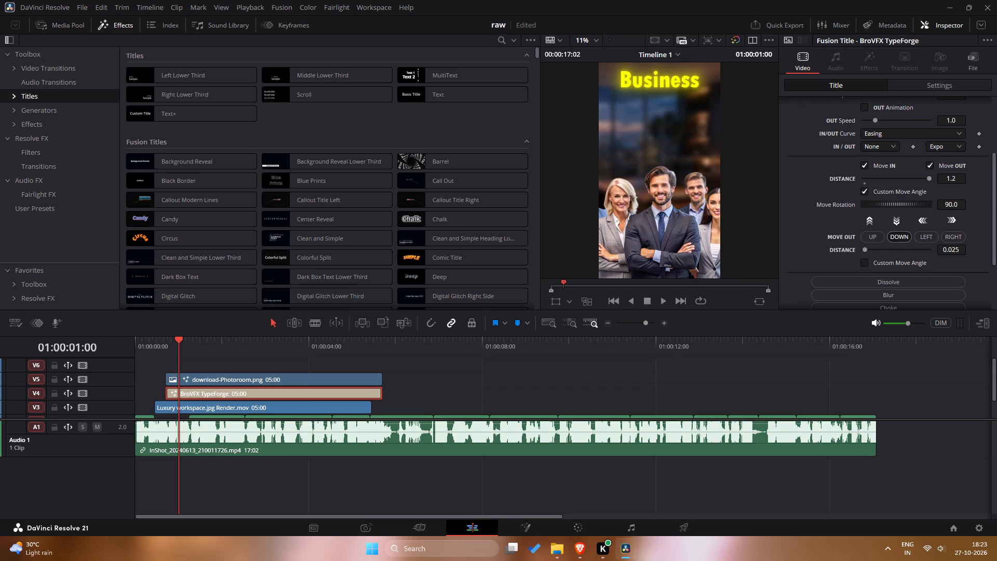
pyautogui.scroll(2, 855, 226)
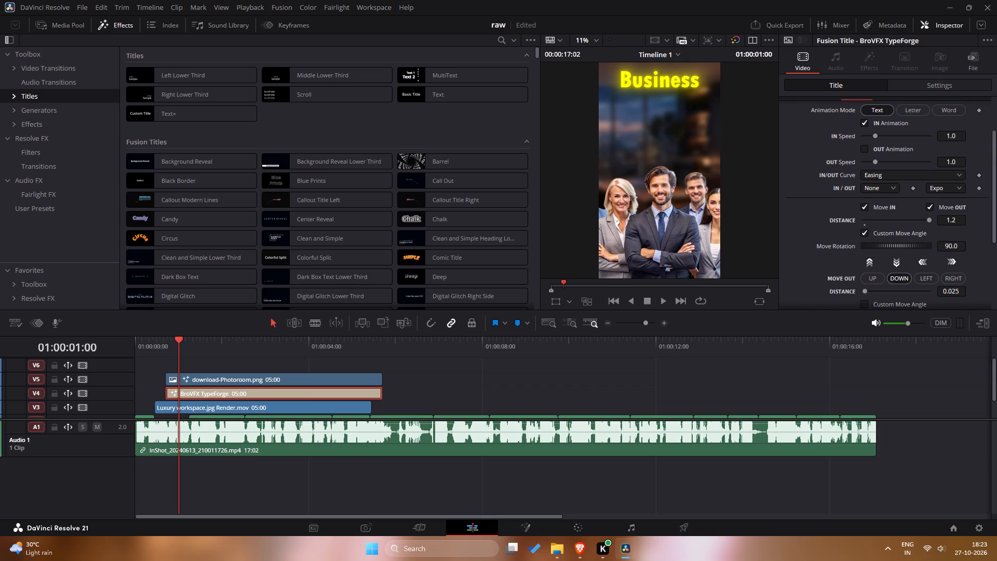
pyautogui.scroll(-1, 921, 243)
pyautogui.moveTo(927, 201); pyautogui.dragTo(926, 201)
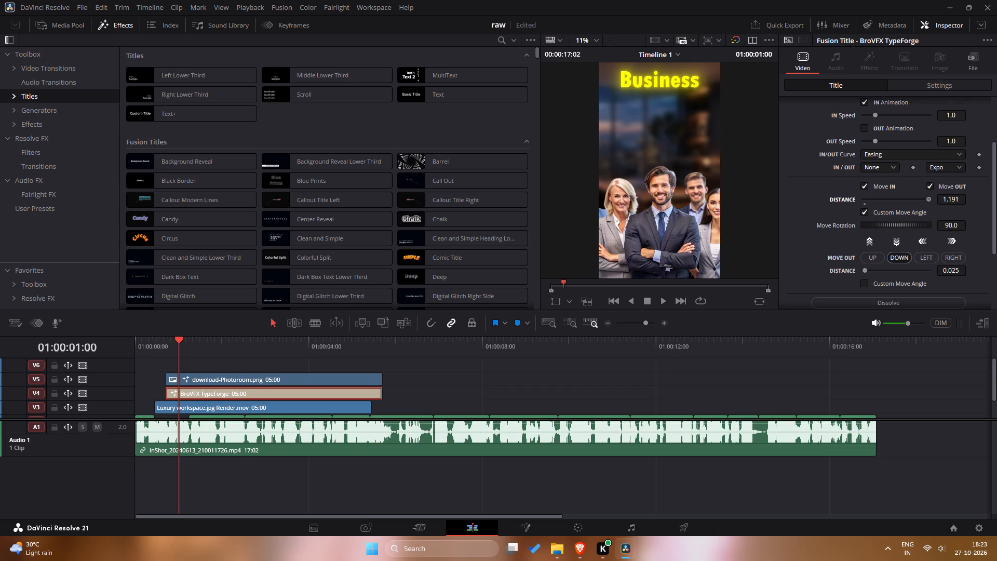
pyautogui.moveTo(926, 201); pyautogui.dragTo(852, 215)
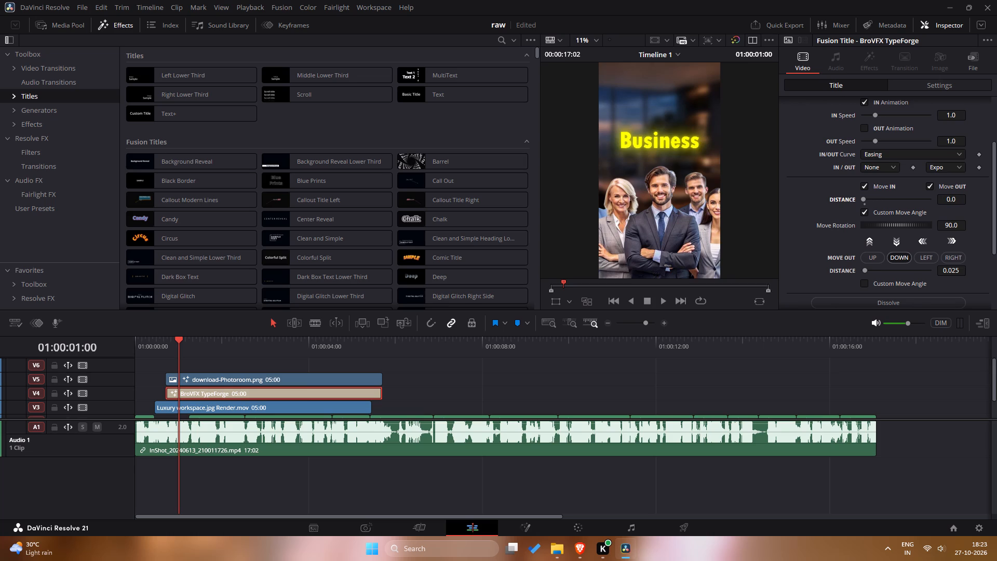
# Play the timeline from the start through the Business title's entrance to check the move-in animation.
pyautogui.moveTo(175, 354); pyautogui.dragTo(107, 358)
pyautogui.press('space')
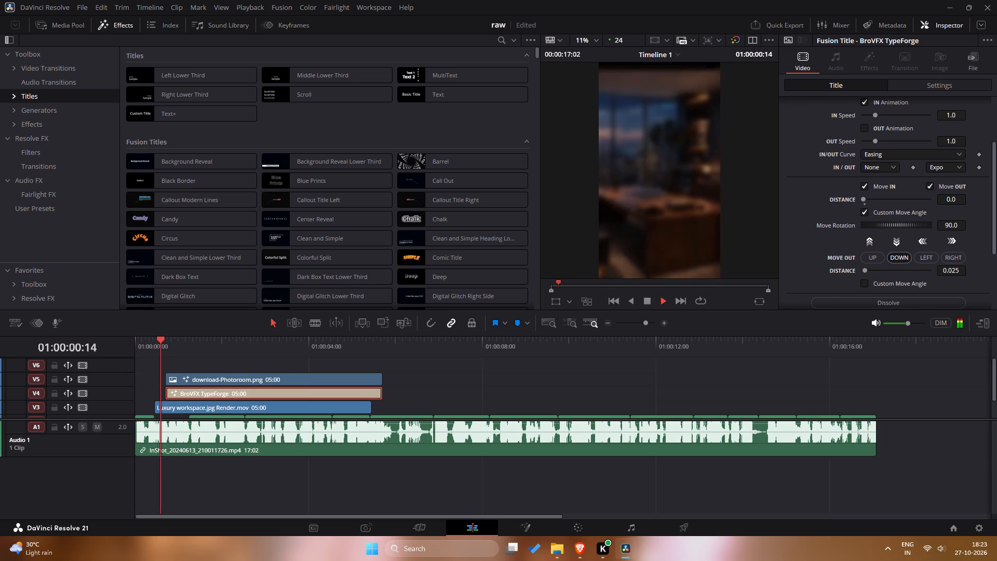
pyautogui.press('space')
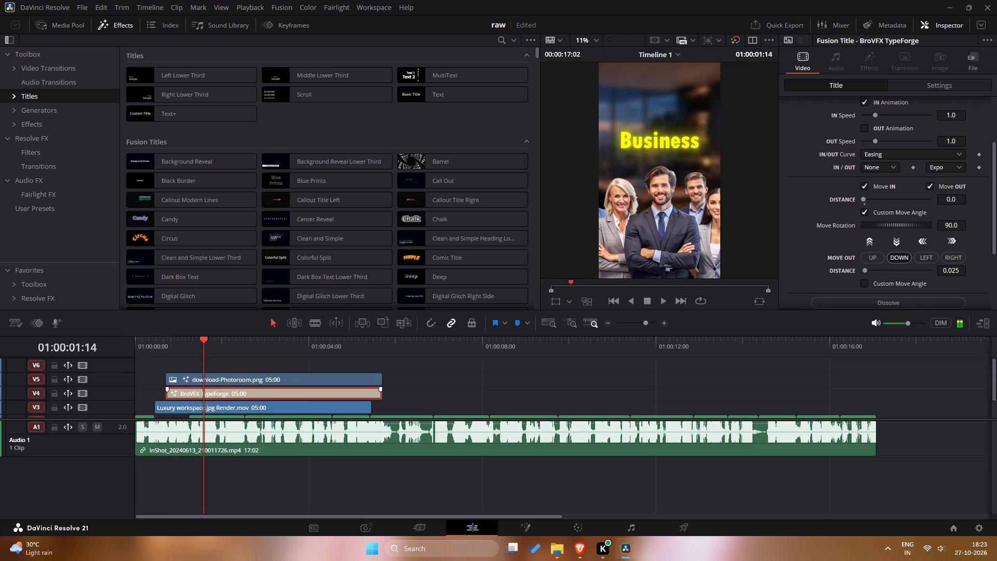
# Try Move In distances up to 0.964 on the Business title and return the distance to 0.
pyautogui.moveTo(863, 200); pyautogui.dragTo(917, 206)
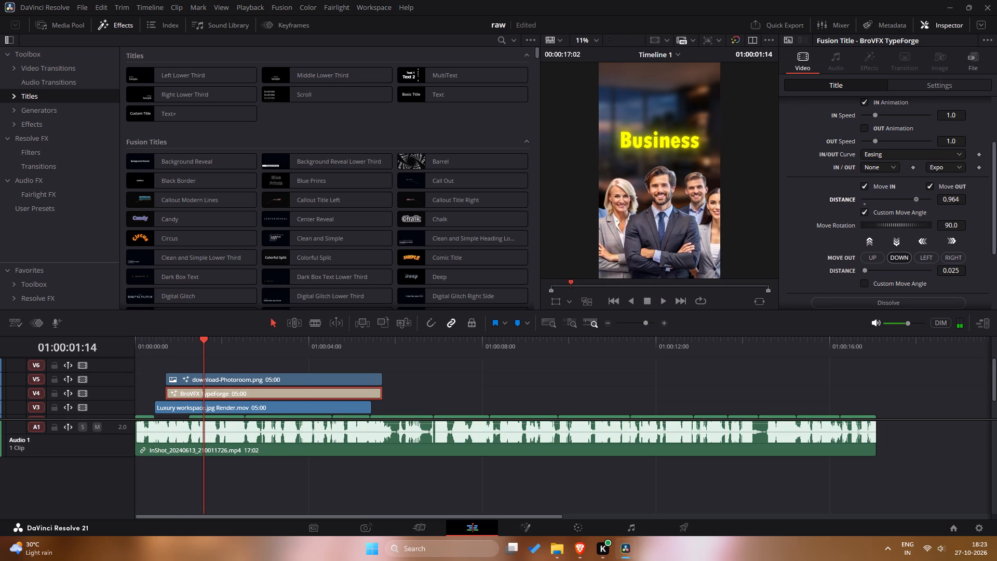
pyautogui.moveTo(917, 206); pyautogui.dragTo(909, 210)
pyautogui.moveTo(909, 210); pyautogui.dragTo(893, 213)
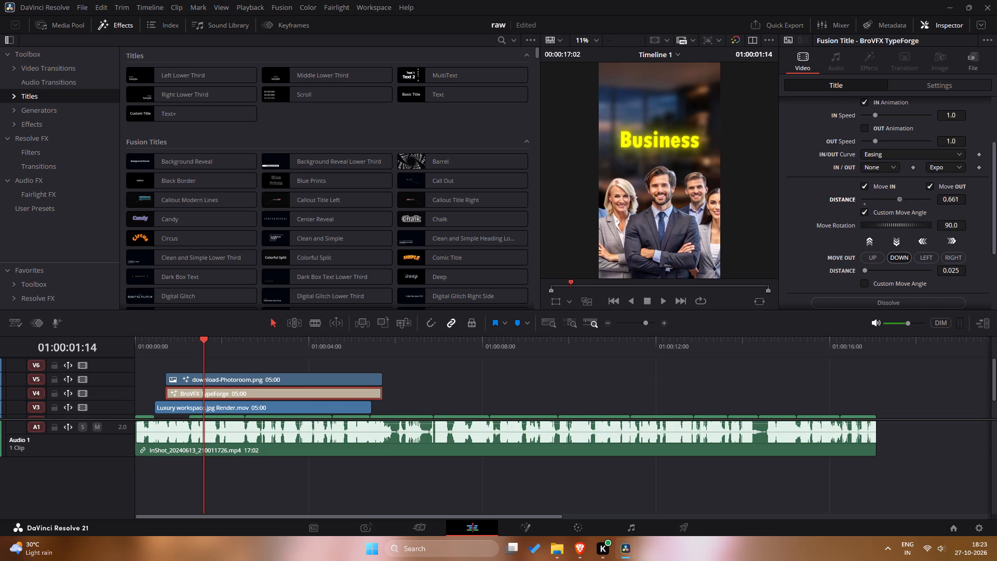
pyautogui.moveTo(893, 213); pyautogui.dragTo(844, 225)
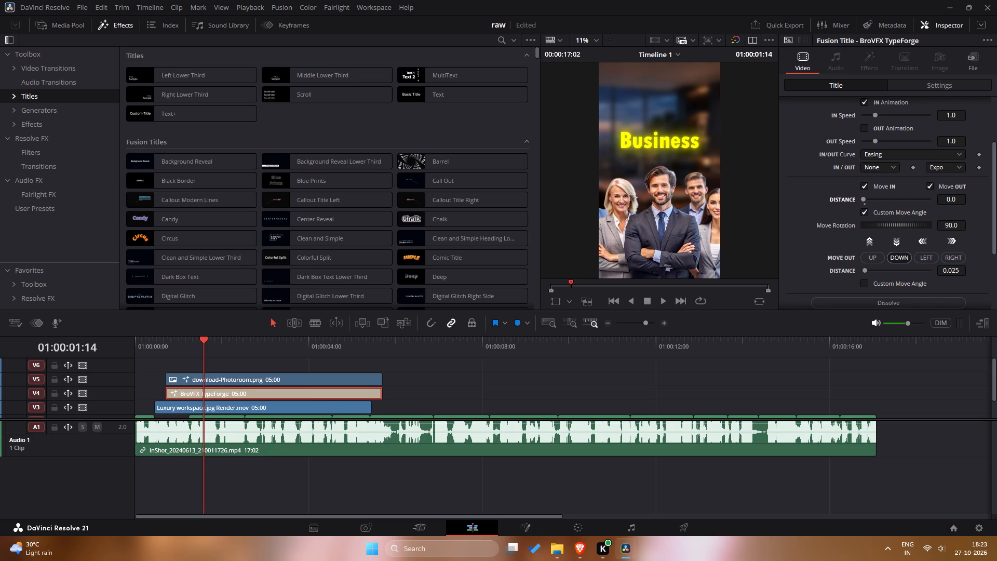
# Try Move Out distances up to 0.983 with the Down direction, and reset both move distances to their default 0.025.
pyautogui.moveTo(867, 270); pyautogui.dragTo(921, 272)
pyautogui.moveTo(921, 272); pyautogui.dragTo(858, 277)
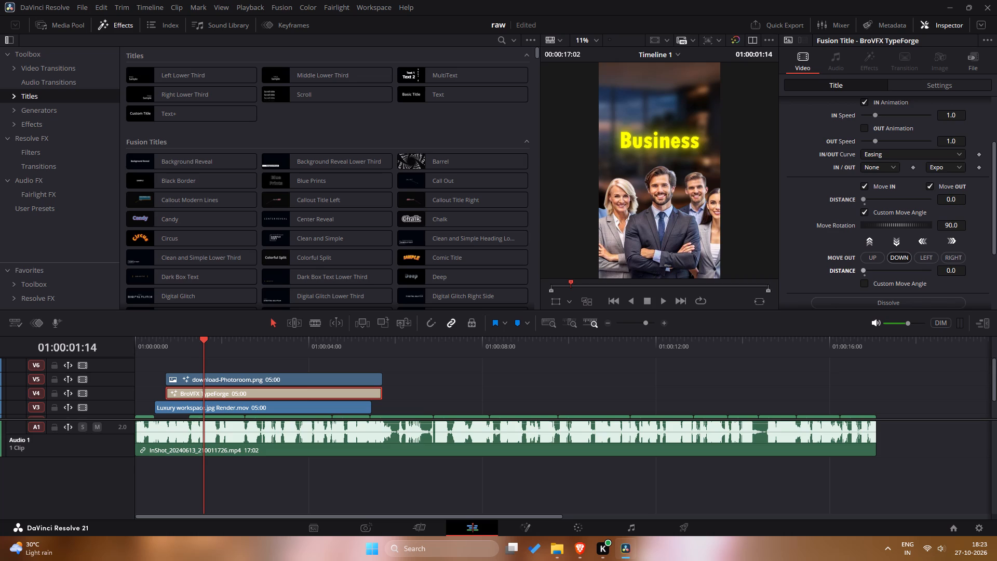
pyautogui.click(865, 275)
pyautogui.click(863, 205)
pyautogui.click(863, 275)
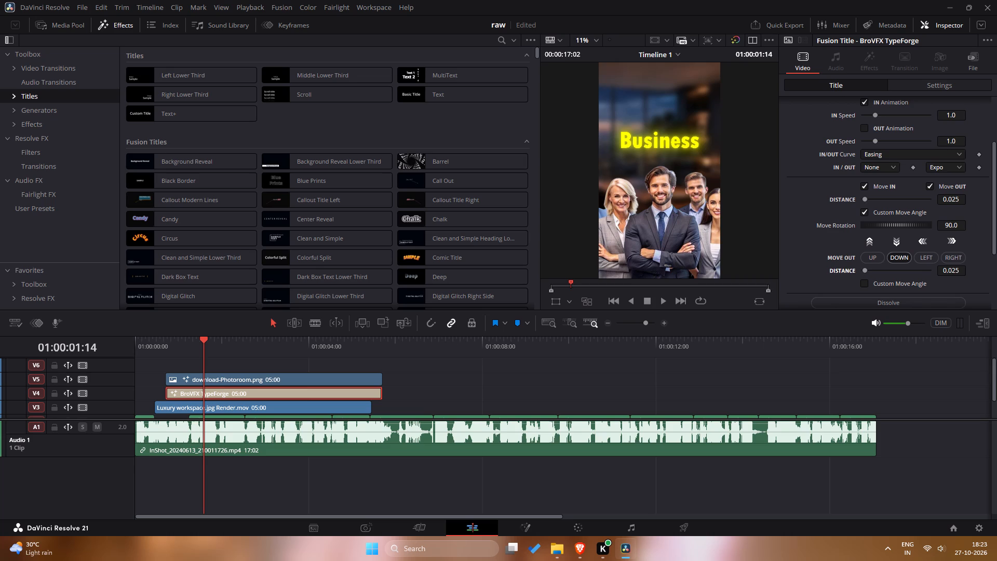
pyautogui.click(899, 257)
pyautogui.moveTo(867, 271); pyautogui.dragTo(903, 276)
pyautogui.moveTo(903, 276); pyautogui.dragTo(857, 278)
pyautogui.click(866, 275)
# Play the timeline from the start to review the Business title's entrance with the default move distances.
pyautogui.scroll(6, 839, 217)
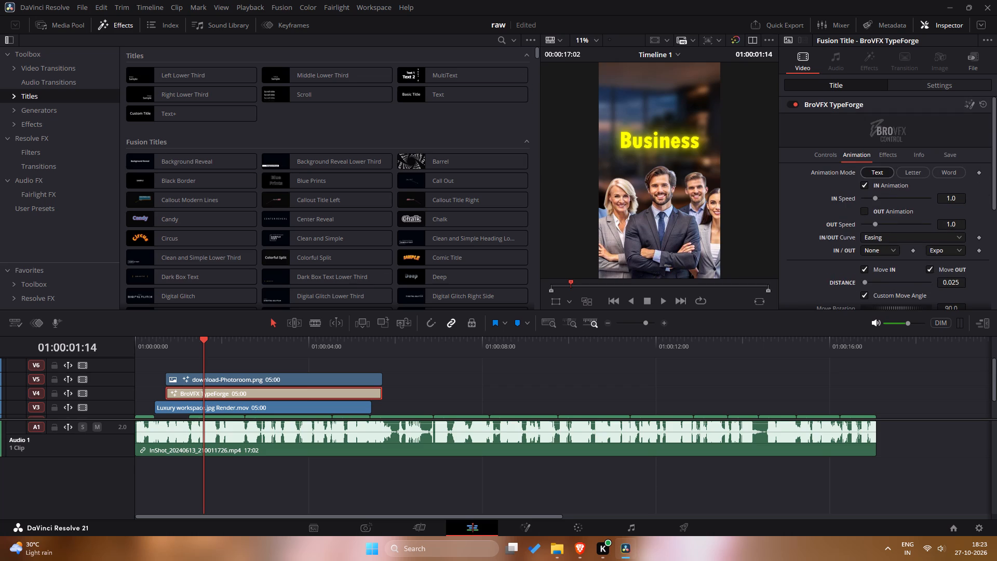
pyautogui.moveTo(201, 346); pyautogui.dragTo(68, 363)
pyautogui.press('space')
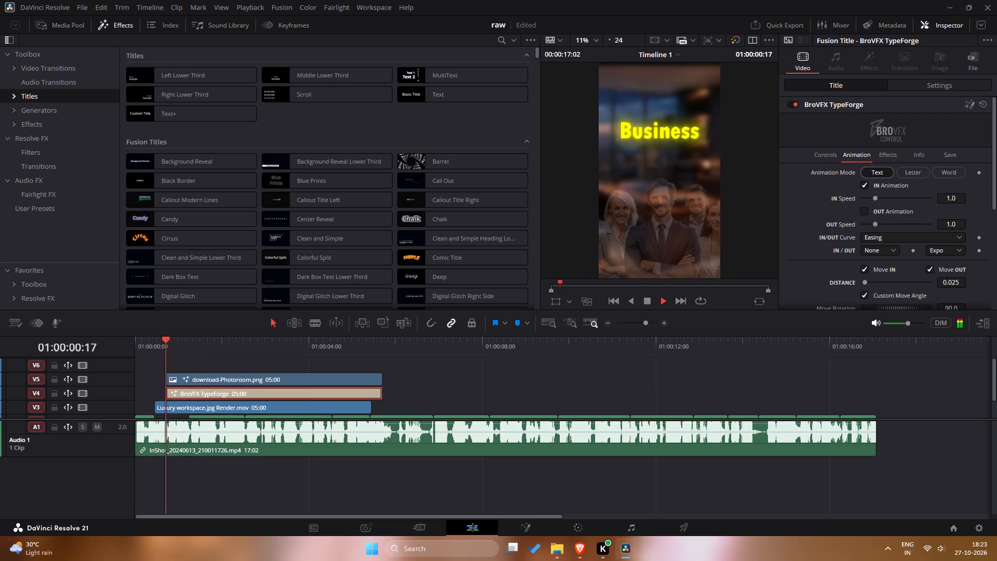
pyautogui.press('space')
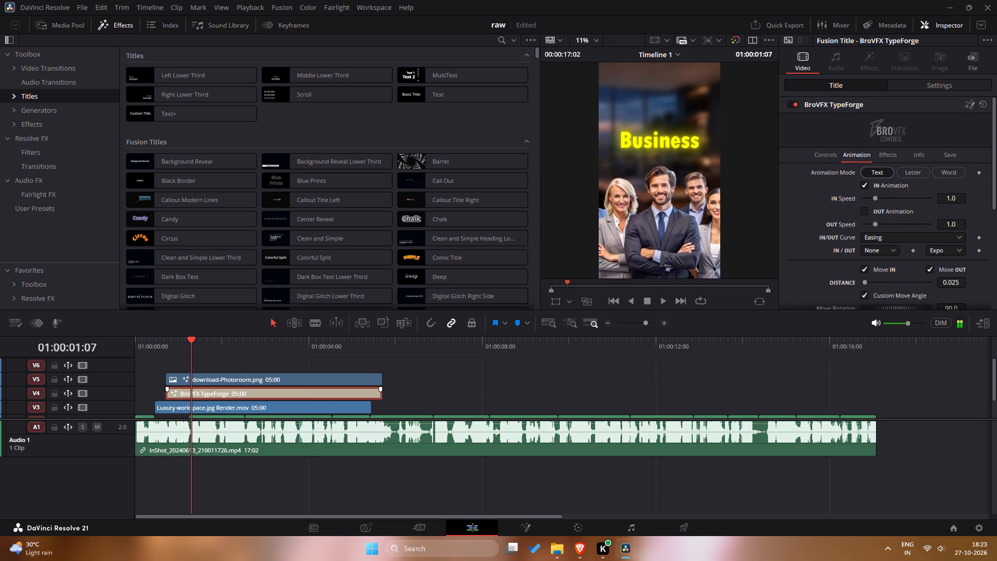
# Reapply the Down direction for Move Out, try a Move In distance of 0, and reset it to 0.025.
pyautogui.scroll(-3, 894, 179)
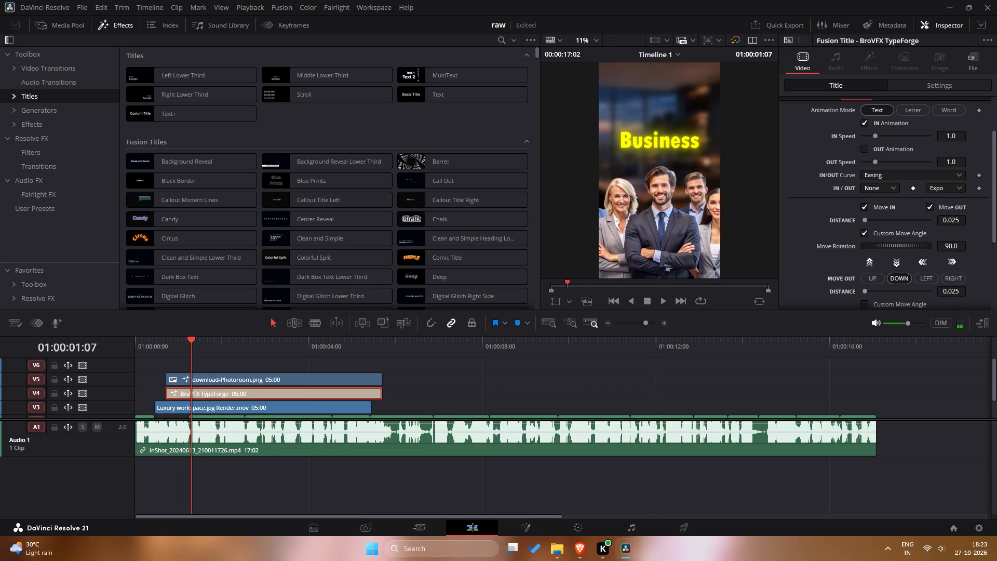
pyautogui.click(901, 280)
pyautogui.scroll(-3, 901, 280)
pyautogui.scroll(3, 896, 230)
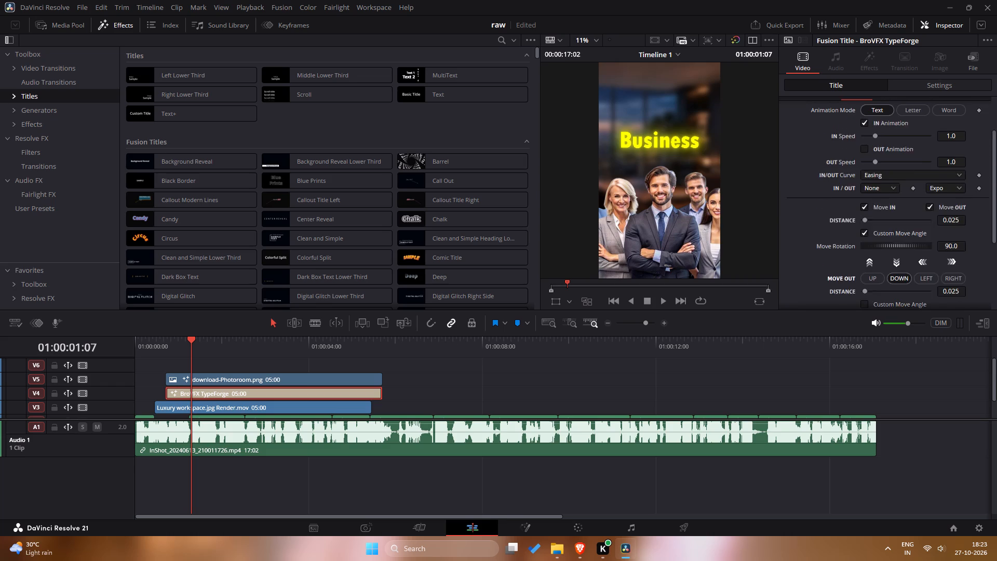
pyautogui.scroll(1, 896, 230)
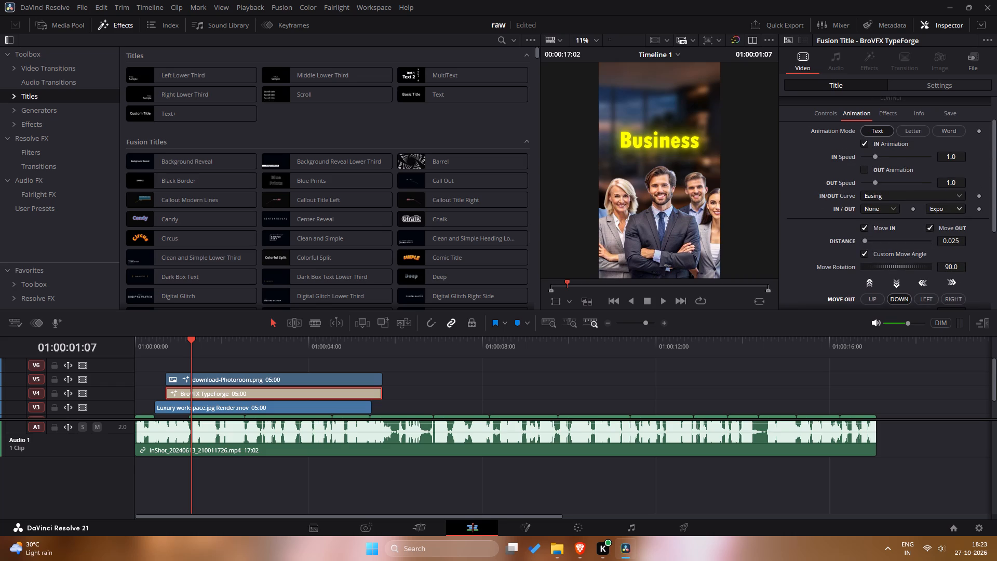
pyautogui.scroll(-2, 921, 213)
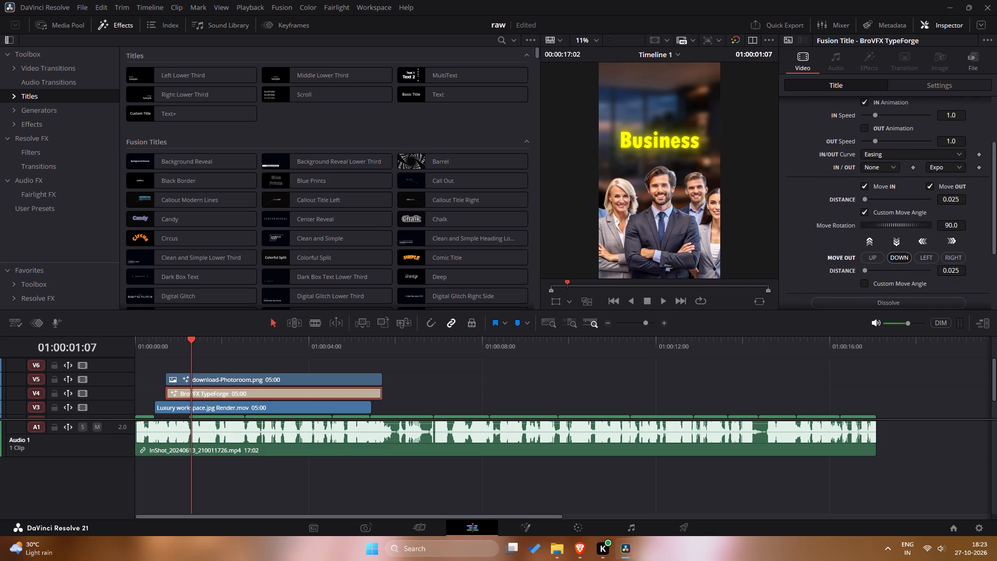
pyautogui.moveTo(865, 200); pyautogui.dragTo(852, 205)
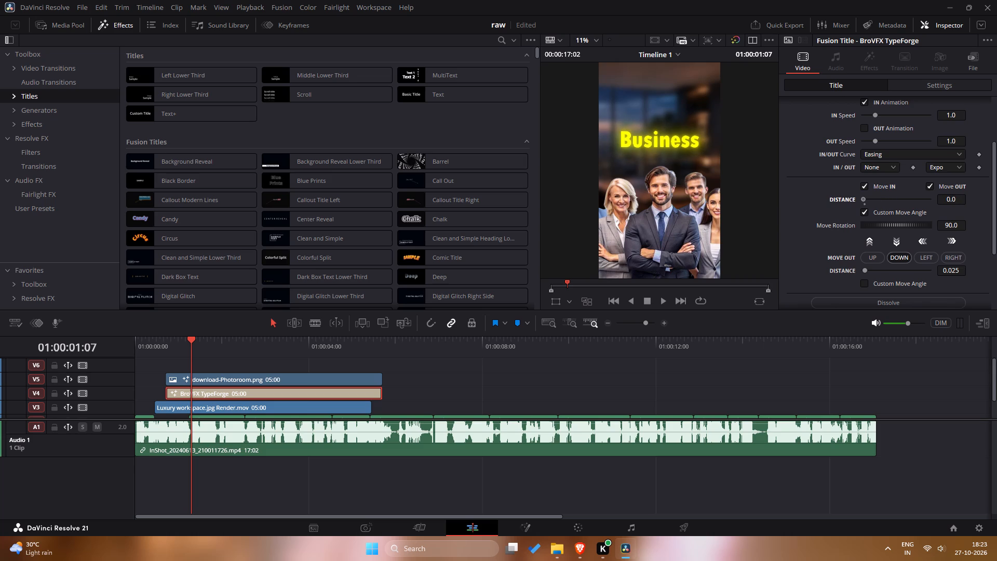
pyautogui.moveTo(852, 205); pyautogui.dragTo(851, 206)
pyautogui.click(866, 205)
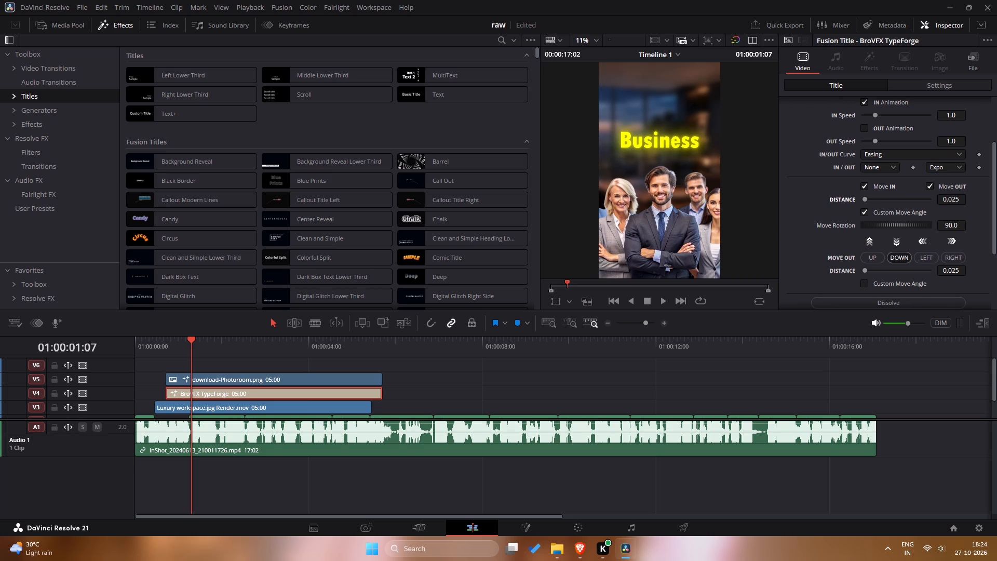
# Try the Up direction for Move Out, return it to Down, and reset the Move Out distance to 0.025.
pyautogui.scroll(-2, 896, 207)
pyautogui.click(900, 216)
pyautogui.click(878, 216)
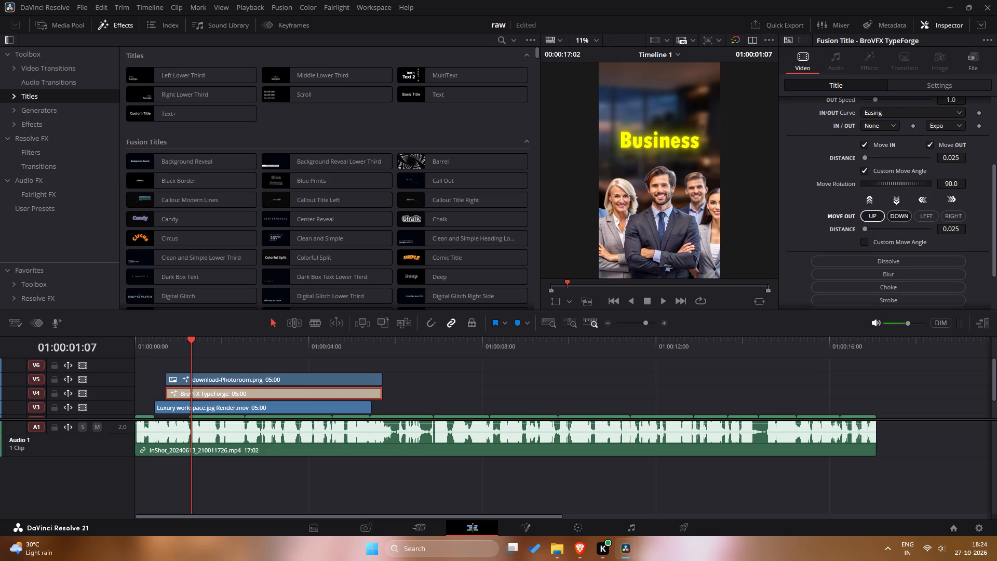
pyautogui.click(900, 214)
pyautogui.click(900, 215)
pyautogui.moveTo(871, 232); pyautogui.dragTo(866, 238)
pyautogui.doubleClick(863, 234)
# Delete the Business title clip from video track V4.
pyautogui.press('BackSpace')
pyautogui.click(230, 389)
pyautogui.click(231, 391)
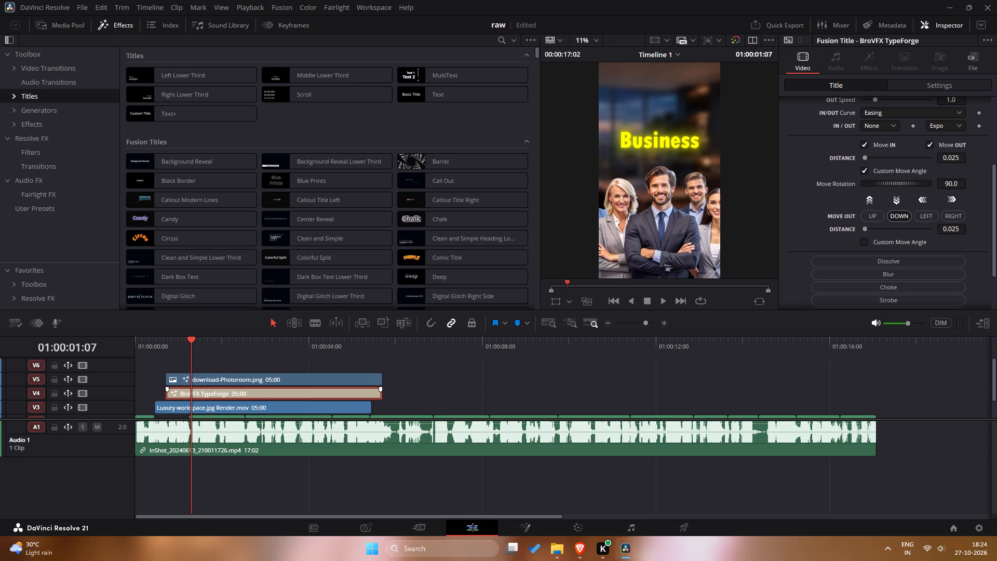
pyautogui.press('BackSpace')
# Look through the effects library categories, including Fairlight FX and Effects, for the title template.
pyautogui.scroll(6, 274, 182)
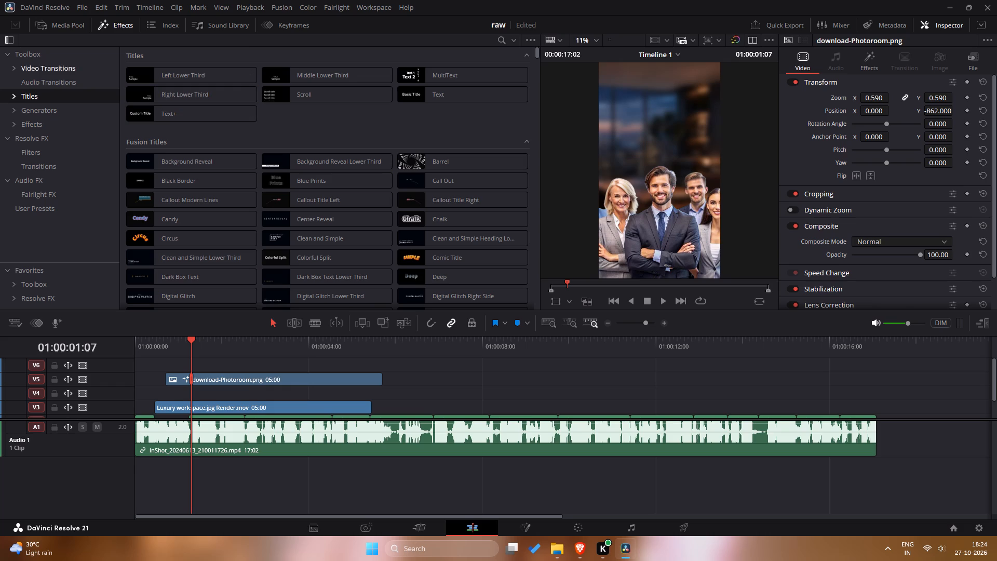
pyautogui.click(521, 56)
pyautogui.click(530, 42)
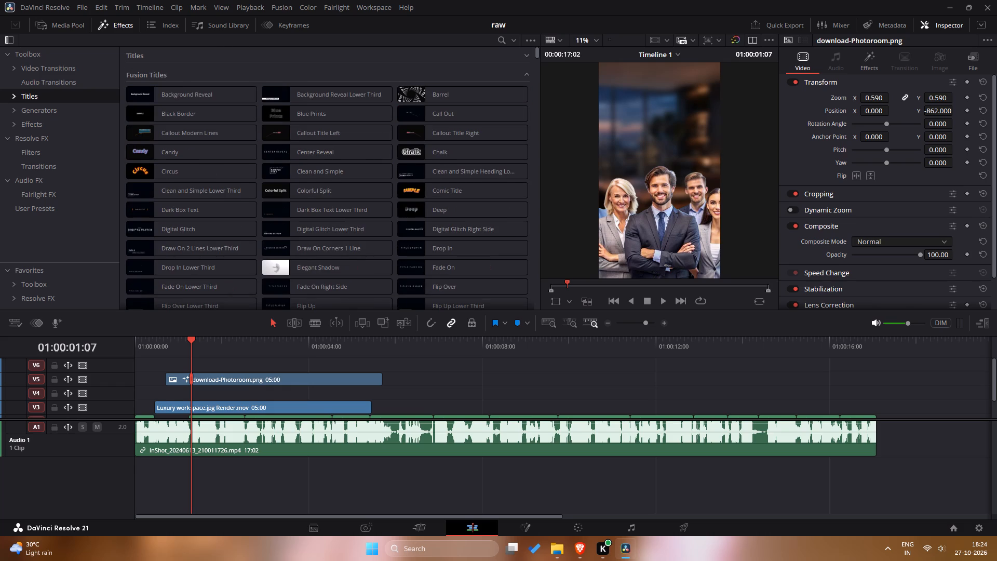
pyautogui.click(531, 45)
pyautogui.click(43, 211)
pyautogui.click(45, 198)
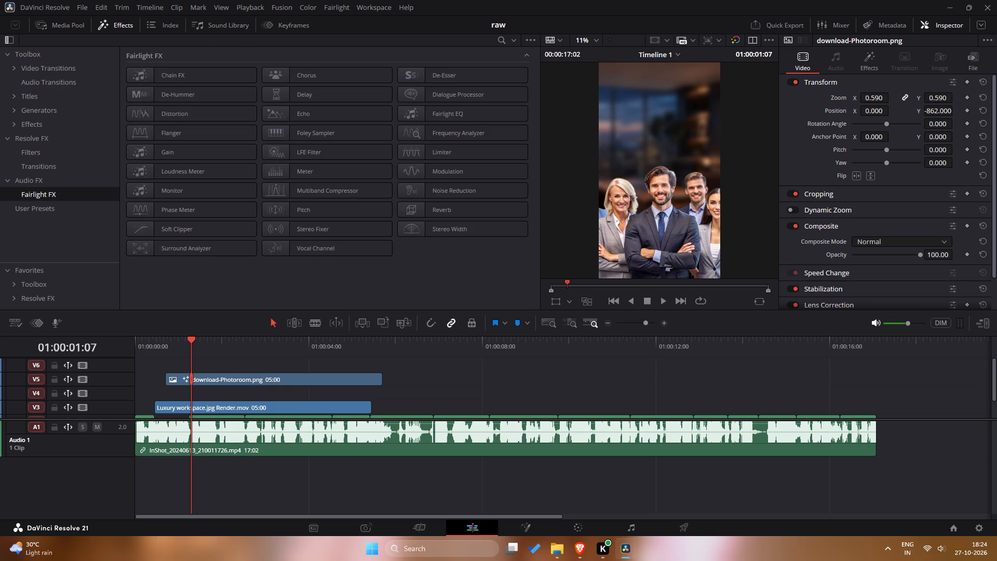
pyautogui.click(49, 183)
pyautogui.click(55, 158)
pyautogui.click(62, 117)
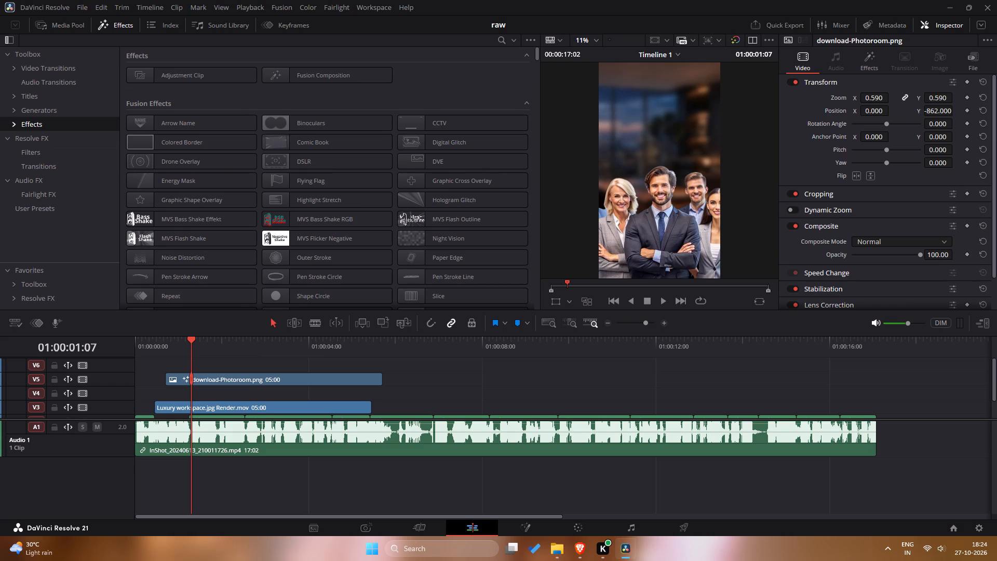
# Add a fresh BroVFX TypeForge title from the Titles category to track V4, aligned with the start of the people cut-out.
pyautogui.click(59, 104)
pyautogui.click(60, 97)
pyautogui.scroll(3, 183, 93)
pyautogui.scroll(-4, 184, 97)
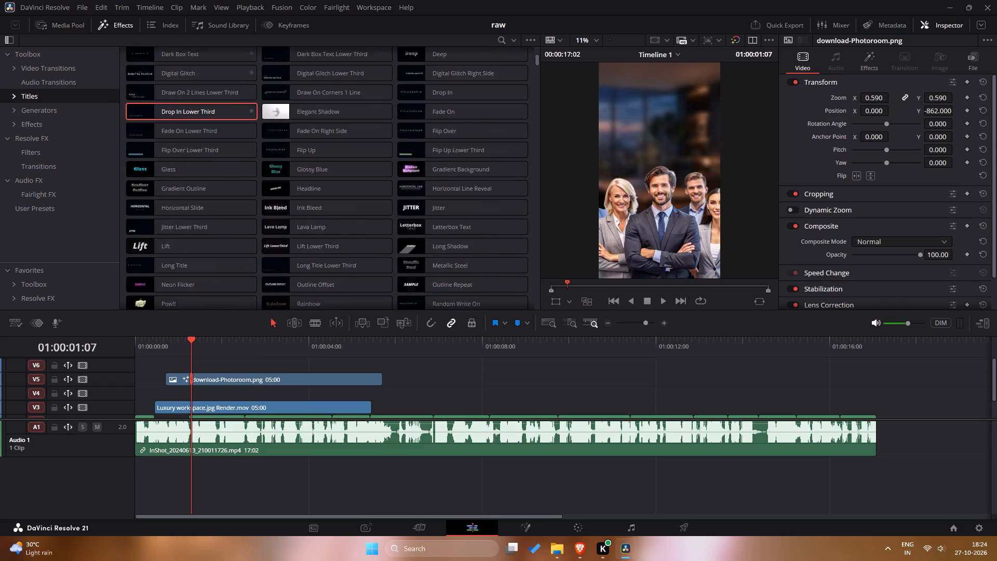
pyautogui.scroll(-4, 182, 109)
pyautogui.scroll(-8, 171, 156)
pyautogui.scroll(-8, 114, 127)
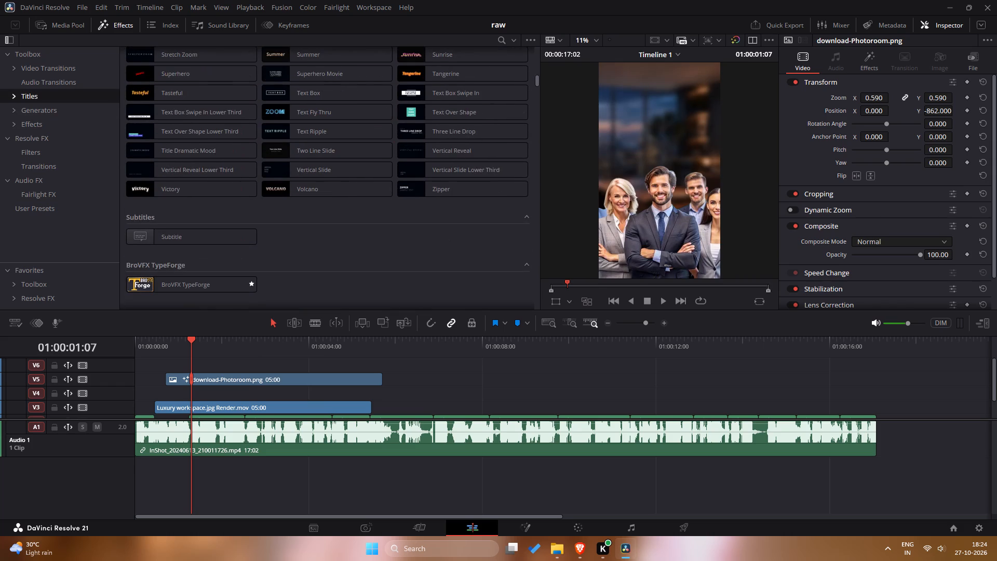
pyautogui.click(536, 83)
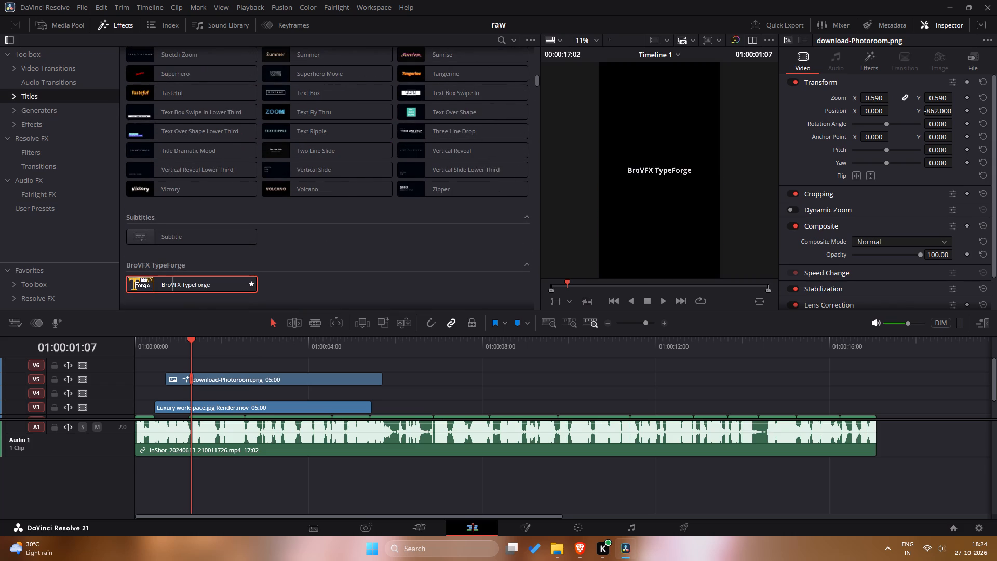
pyautogui.moveTo(173, 287); pyautogui.dragTo(165, 396)
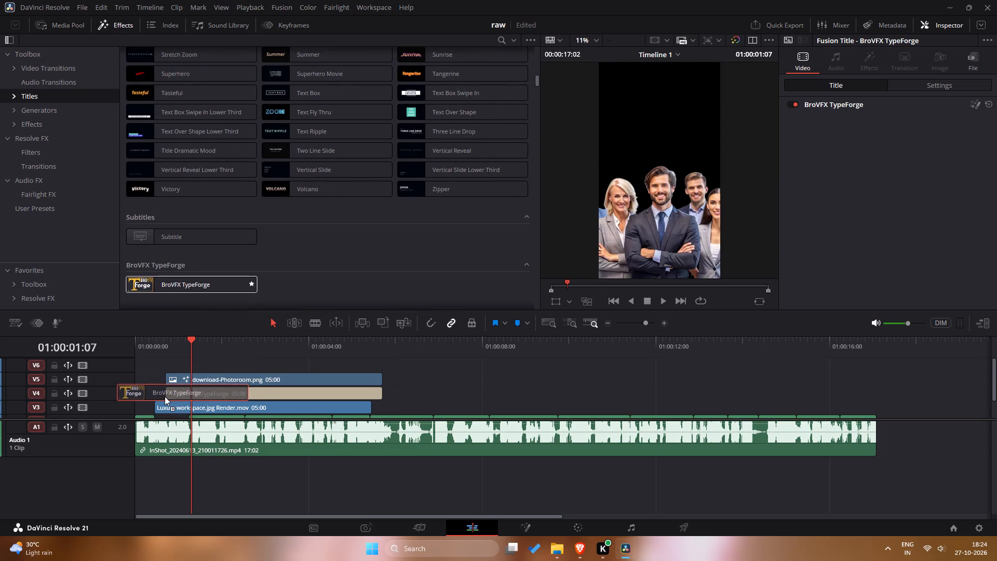
pyautogui.moveTo(165, 396); pyautogui.dragTo(164, 396)
# Replace the new TypeForge title's placeholder text with Business, correctly spelled and with the Aa letter case.
pyautogui.click(190, 387)
pyautogui.moveTo(864, 178); pyautogui.dragTo(767, 166)
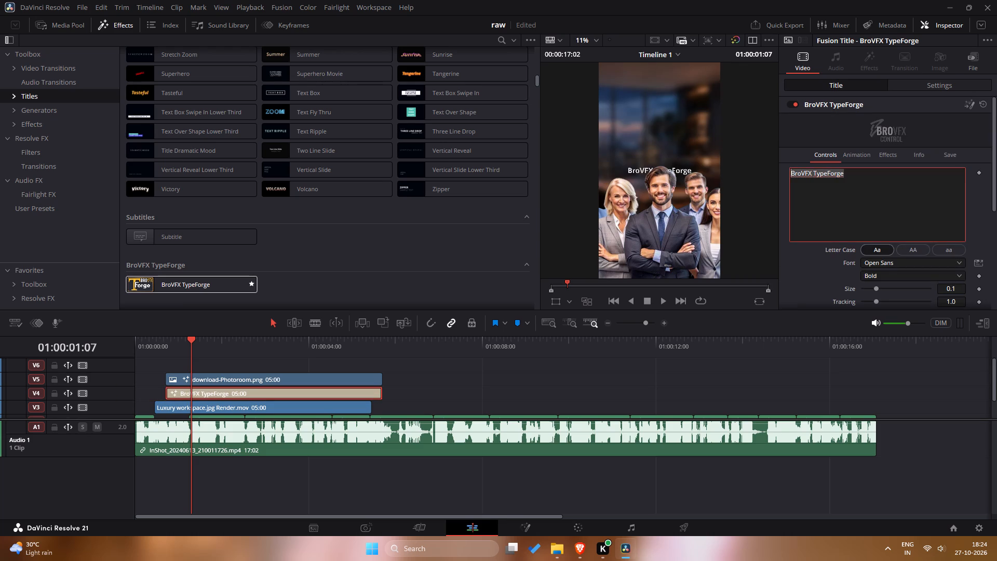
pyautogui.moveTo(767, 166); pyautogui.dragTo(754, 165)
pyautogui.write('BUSNESS')
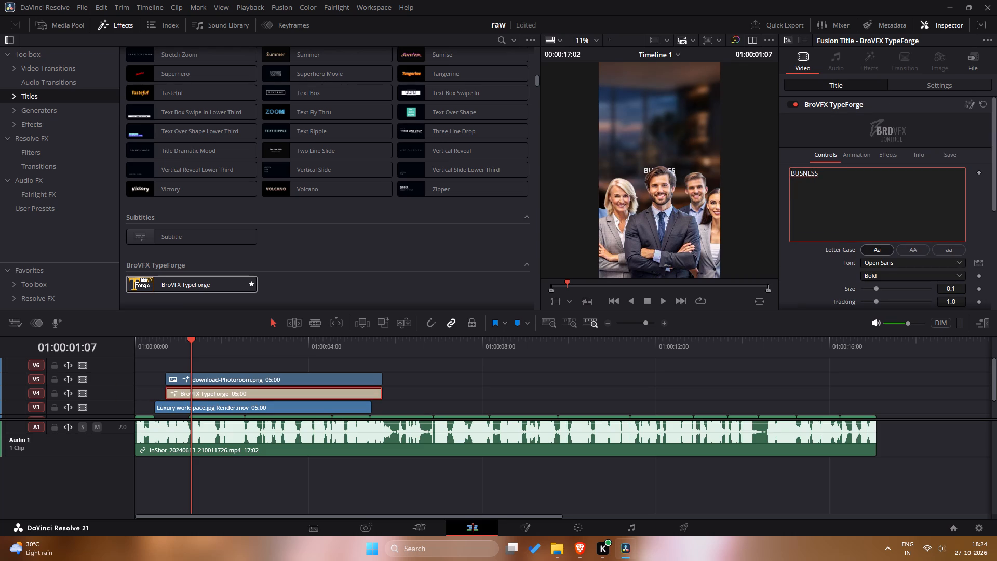
pyautogui.rightClick(820, 165)
pyautogui.click(829, 194)
pyautogui.moveTo(832, 176); pyautogui.dragTo(781, 175)
pyautogui.moveTo(781, 175); pyautogui.dragTo(776, 175)
pyautogui.rightClick(797, 173)
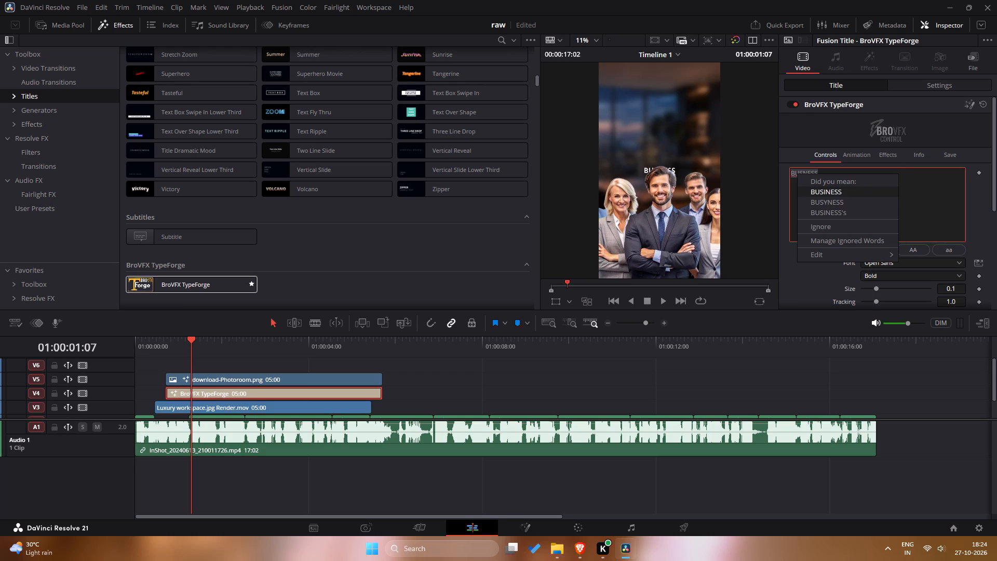
pyautogui.click(846, 193)
pyautogui.click(903, 246)
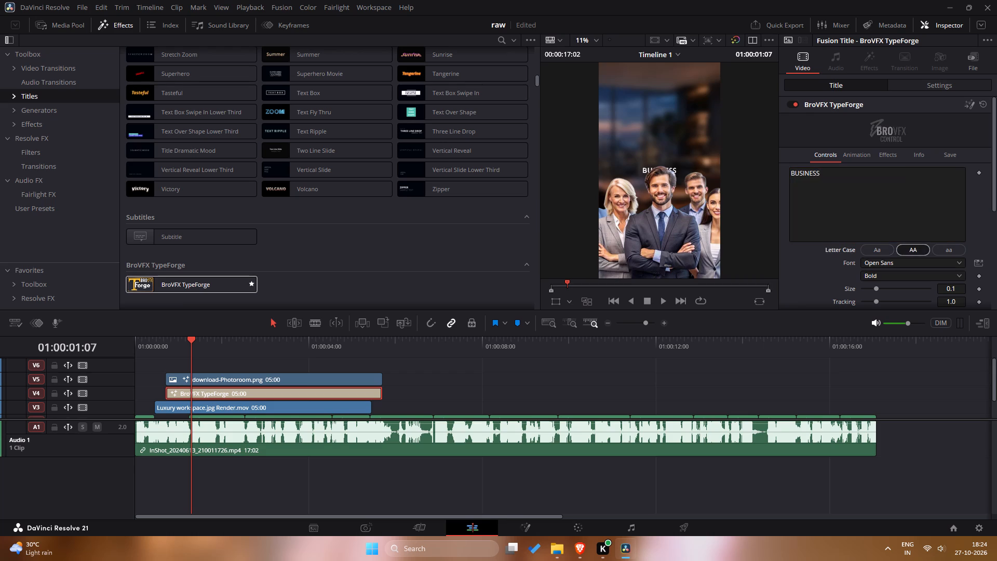
pyautogui.click(879, 248)
# Set the Business title's font to Inter Black from the favourite fonts.
pyautogui.scroll(-3, 900, 266)
pyautogui.click(986, 201)
pyautogui.click(972, 206)
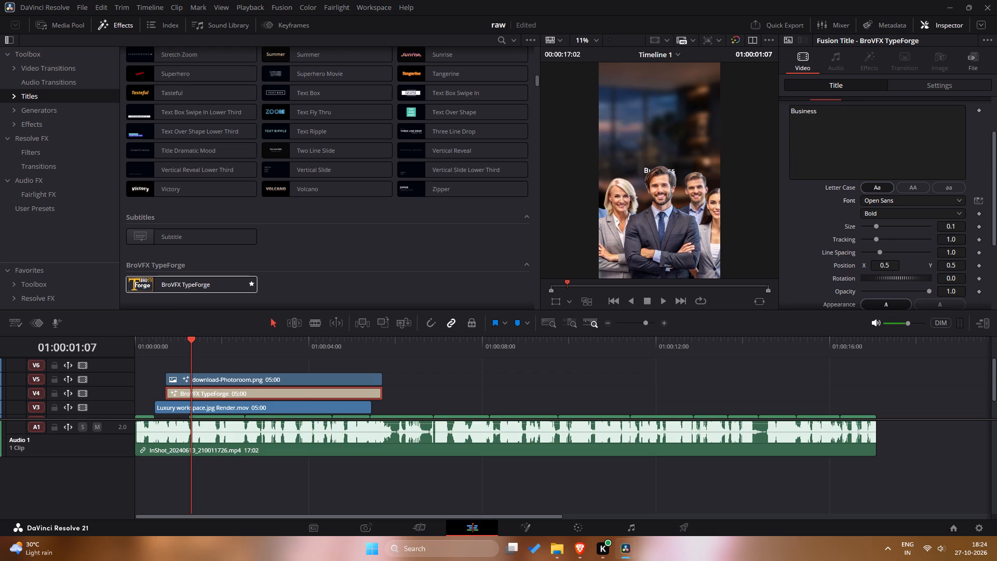
pyautogui.click(982, 202)
pyautogui.scroll(-6, 534, 201)
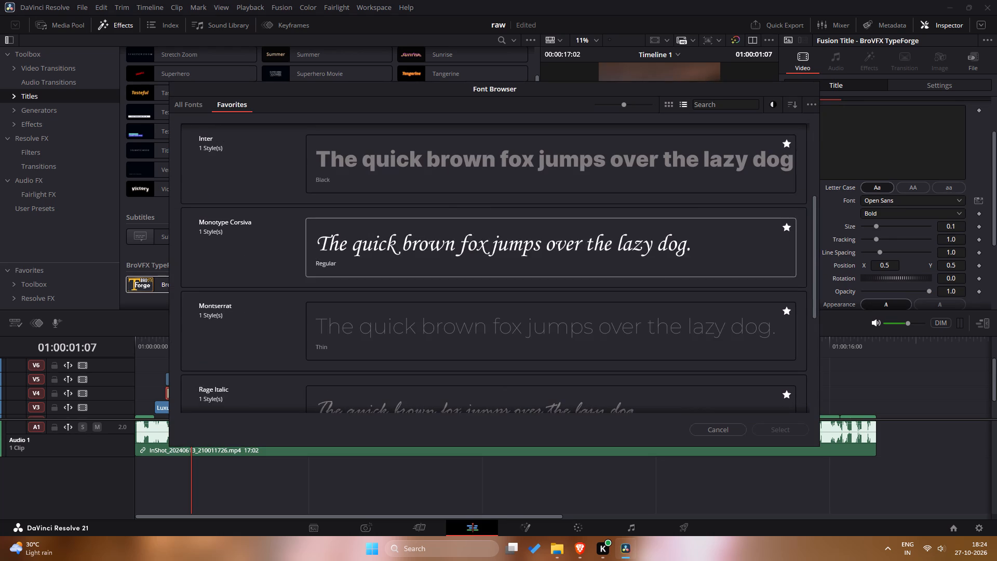
pyautogui.doubleClick(507, 172)
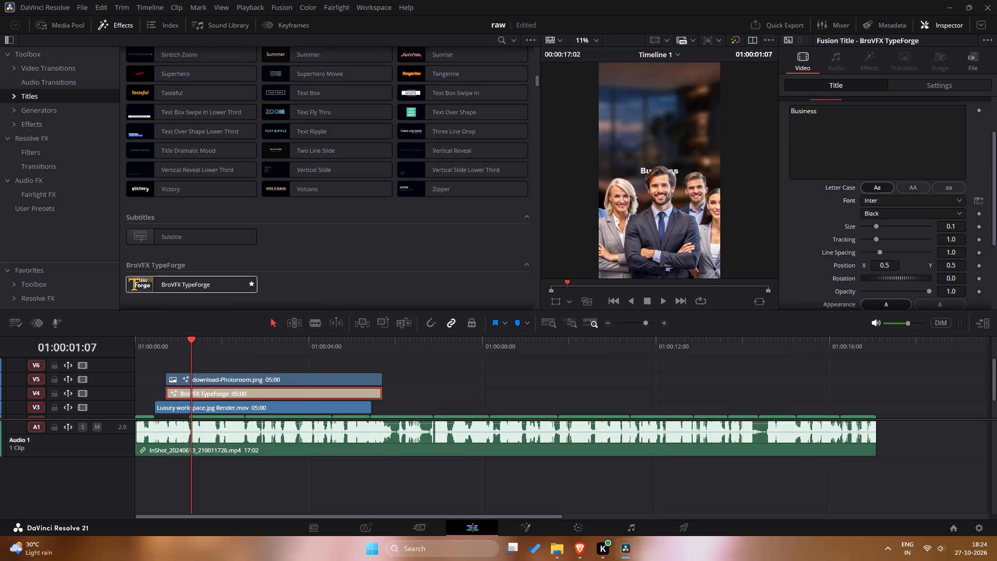
# Enlarge the Business title to a size of about 0.2047 and raise it to a Y position of about 0.636.
pyautogui.moveTo(878, 223); pyautogui.dragTo(883, 224)
pyautogui.moveTo(883, 224); pyautogui.dragTo(885, 225)
pyautogui.scroll(-2, 937, 252)
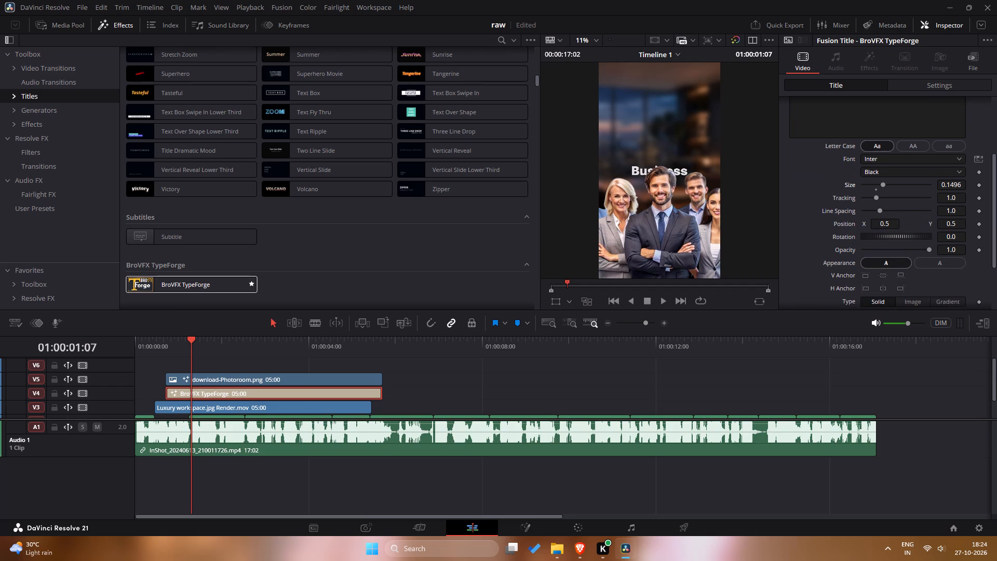
pyautogui.moveTo(950, 223); pyautogui.dragTo(514, 221)
pyautogui.scroll(2, 874, 225)
pyautogui.moveTo(887, 225); pyautogui.dragTo(894, 228)
pyautogui.moveTo(952, 262); pyautogui.dragTo(970, 261)
# Change the Business title's solid fill colour to pure yellow.
pyautogui.scroll(-7, 911, 277)
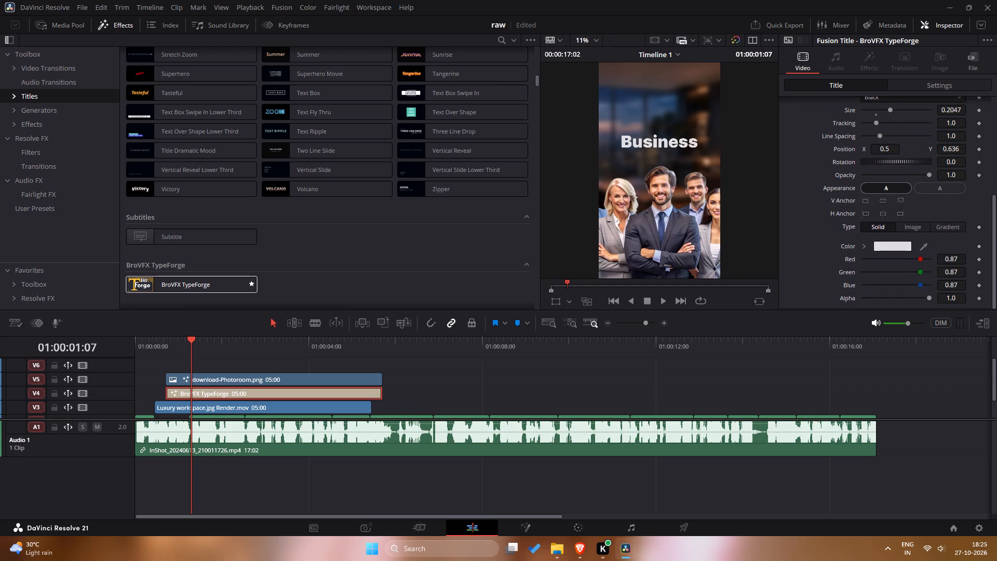
pyautogui.click(903, 248)
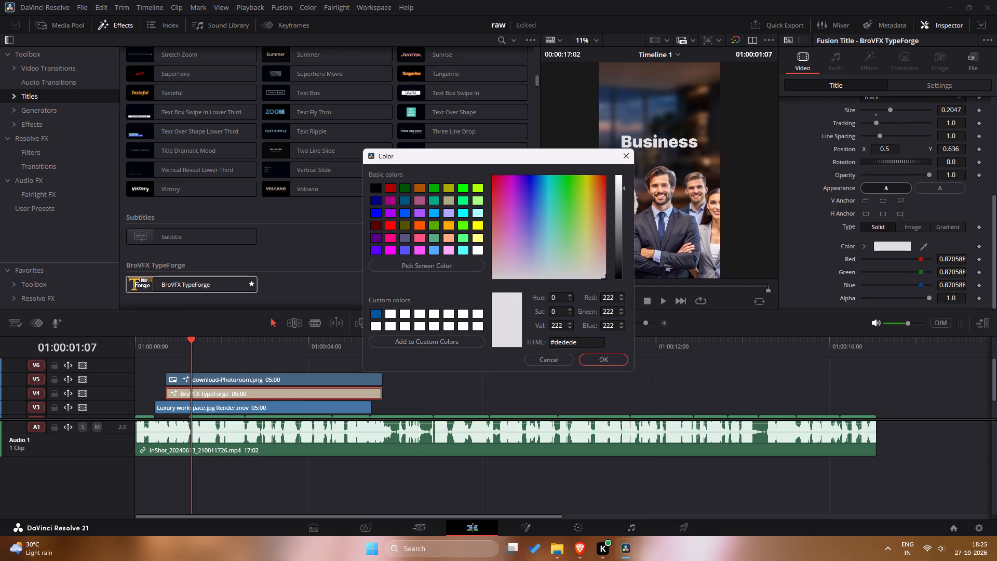
pyautogui.click(479, 222)
pyautogui.click(626, 355)
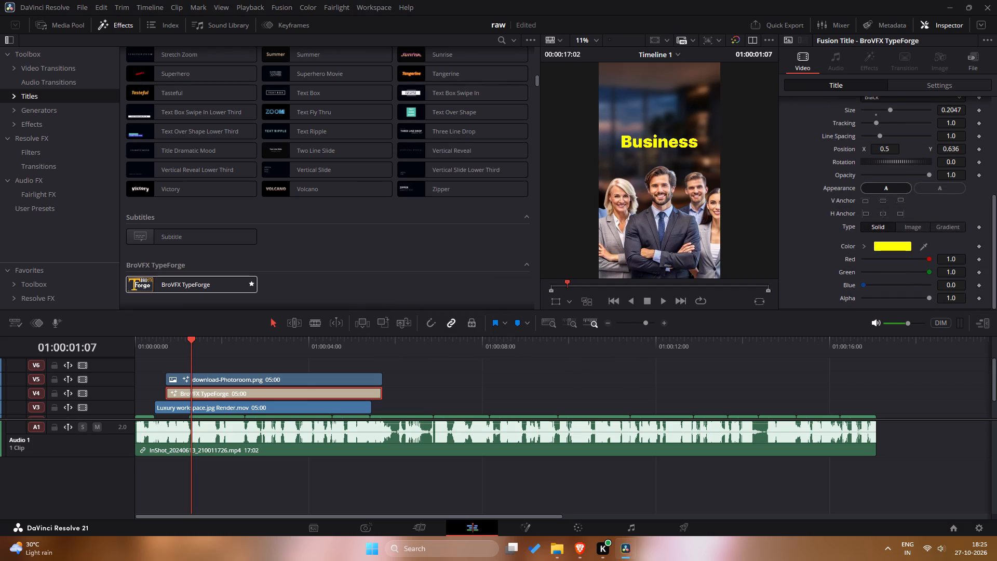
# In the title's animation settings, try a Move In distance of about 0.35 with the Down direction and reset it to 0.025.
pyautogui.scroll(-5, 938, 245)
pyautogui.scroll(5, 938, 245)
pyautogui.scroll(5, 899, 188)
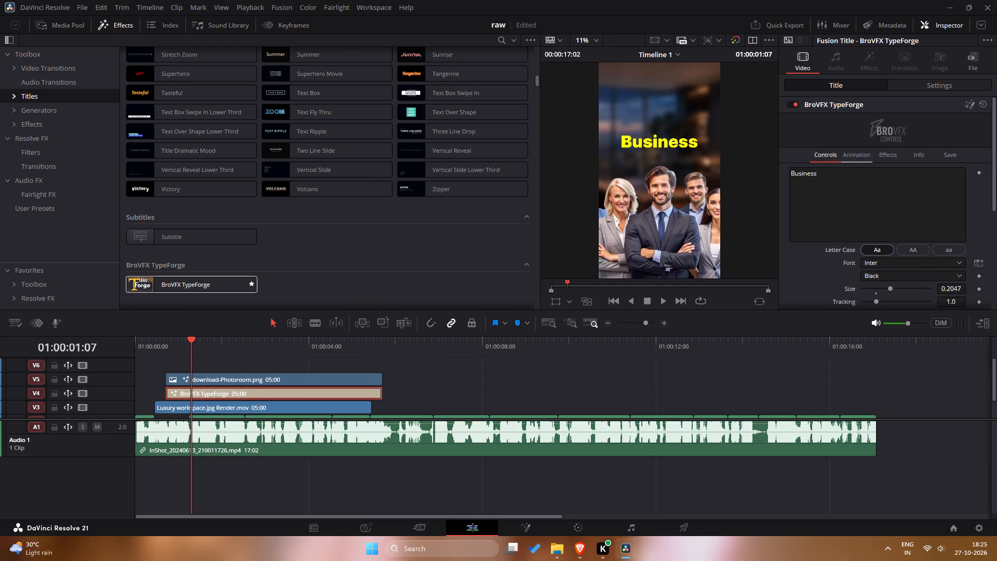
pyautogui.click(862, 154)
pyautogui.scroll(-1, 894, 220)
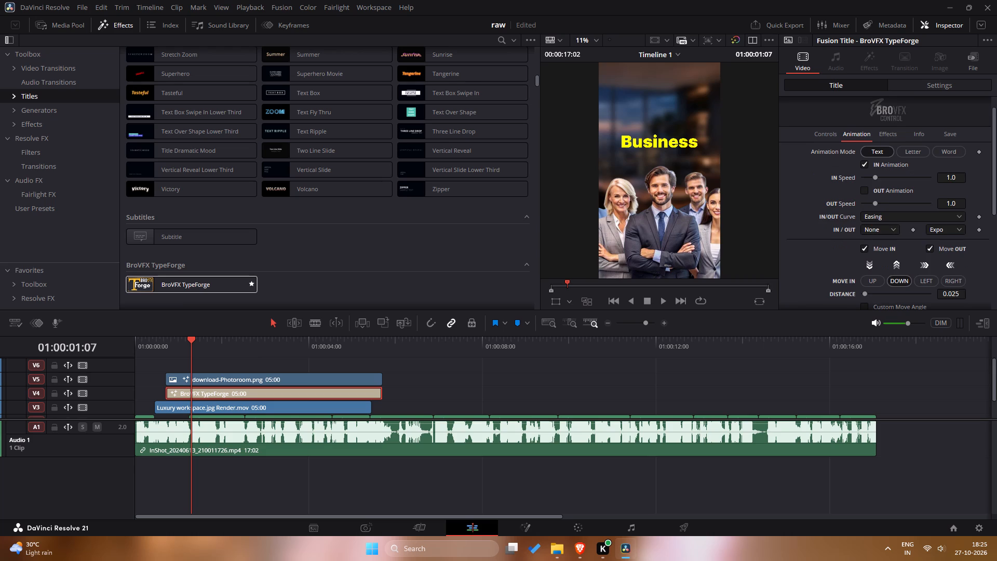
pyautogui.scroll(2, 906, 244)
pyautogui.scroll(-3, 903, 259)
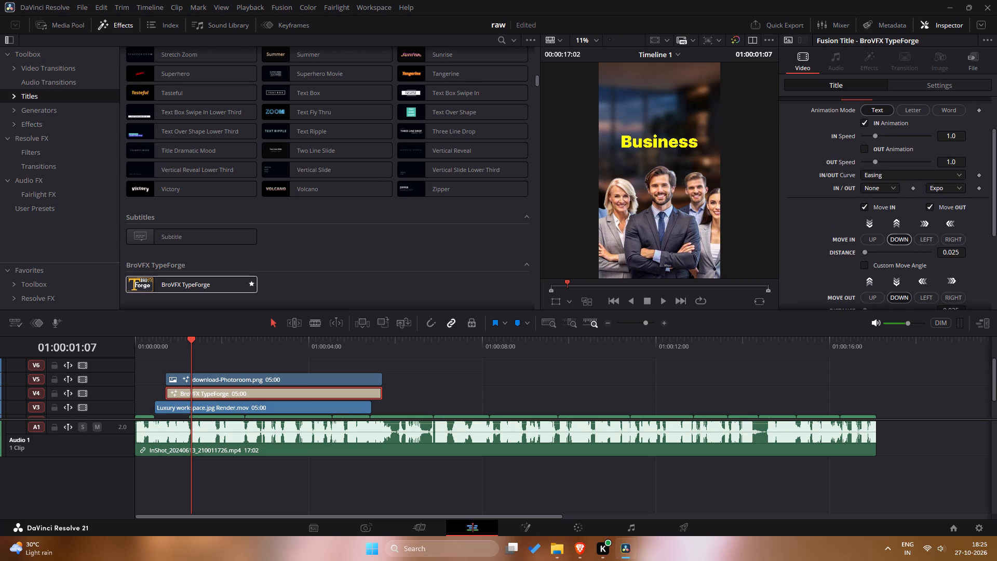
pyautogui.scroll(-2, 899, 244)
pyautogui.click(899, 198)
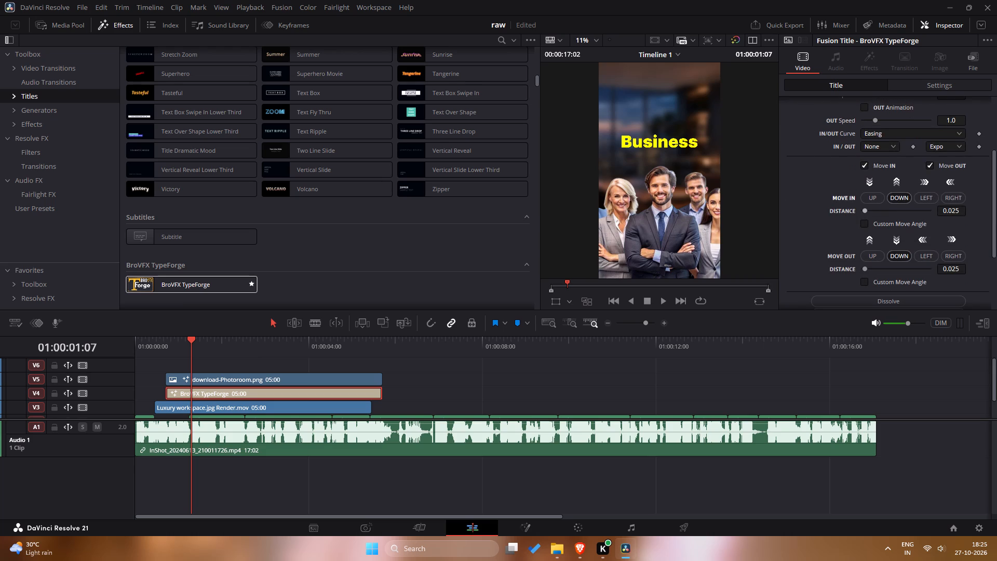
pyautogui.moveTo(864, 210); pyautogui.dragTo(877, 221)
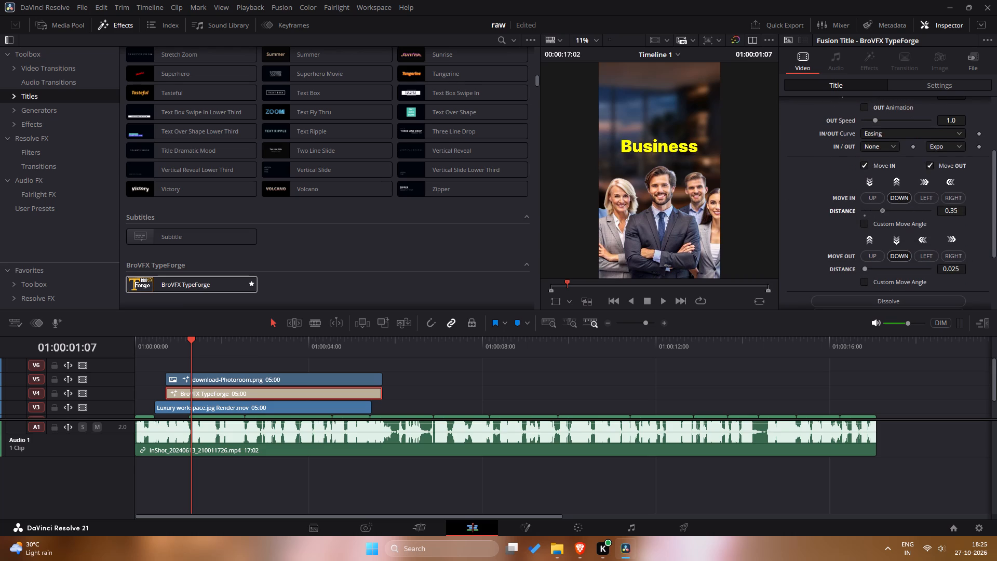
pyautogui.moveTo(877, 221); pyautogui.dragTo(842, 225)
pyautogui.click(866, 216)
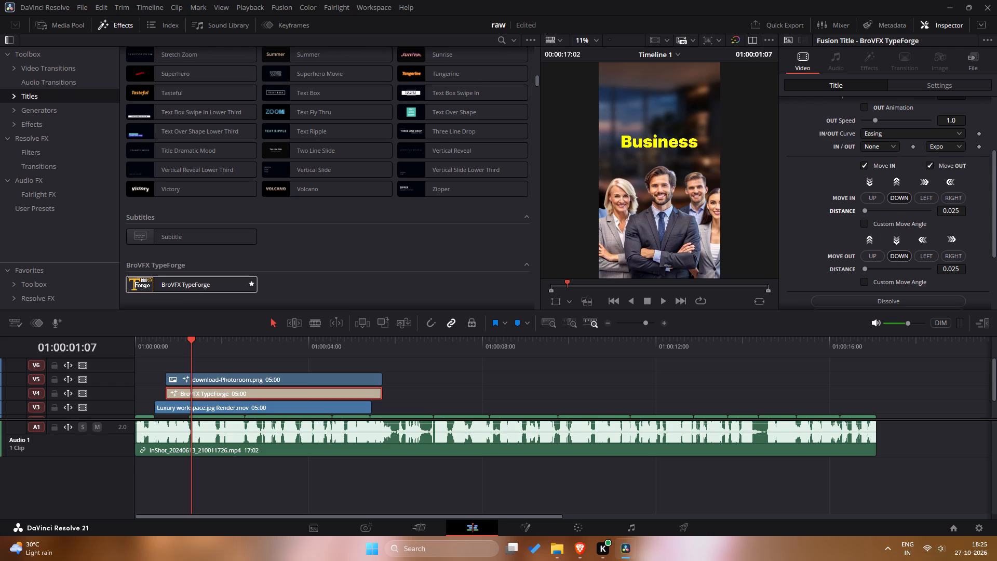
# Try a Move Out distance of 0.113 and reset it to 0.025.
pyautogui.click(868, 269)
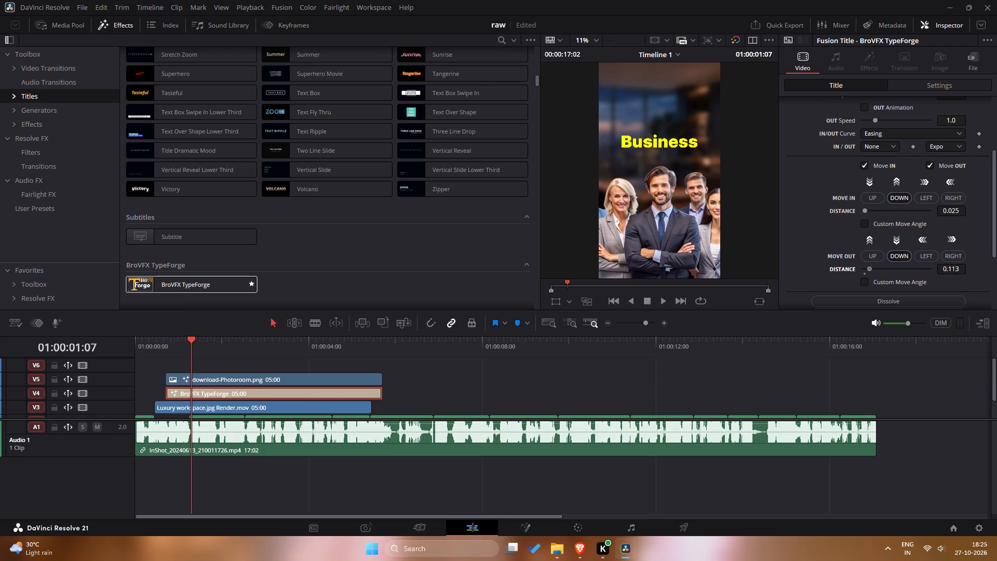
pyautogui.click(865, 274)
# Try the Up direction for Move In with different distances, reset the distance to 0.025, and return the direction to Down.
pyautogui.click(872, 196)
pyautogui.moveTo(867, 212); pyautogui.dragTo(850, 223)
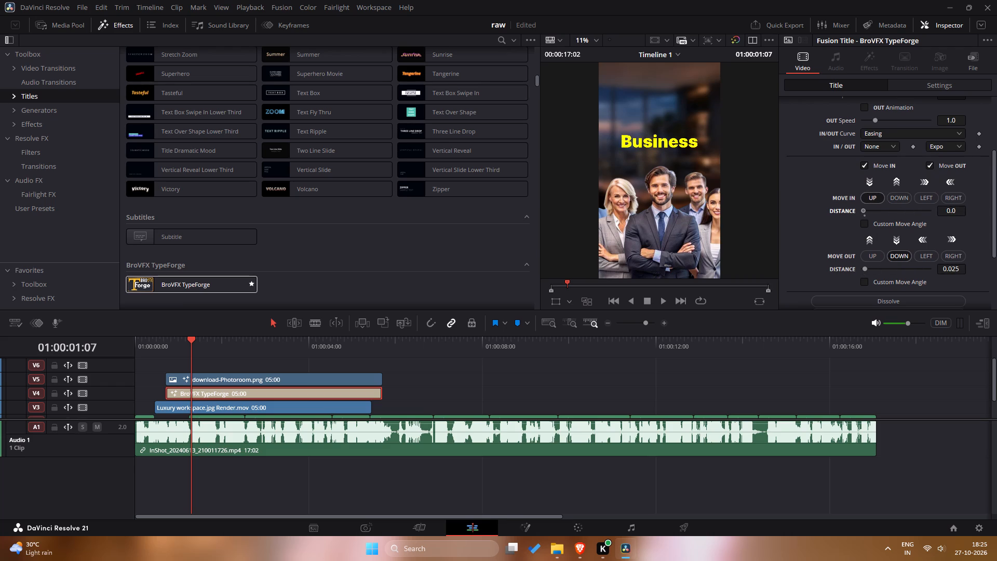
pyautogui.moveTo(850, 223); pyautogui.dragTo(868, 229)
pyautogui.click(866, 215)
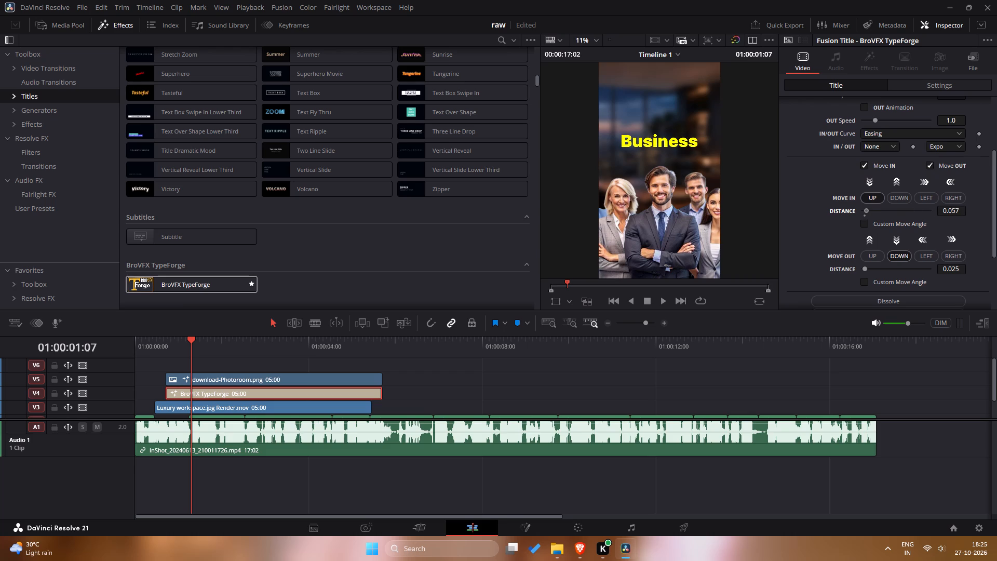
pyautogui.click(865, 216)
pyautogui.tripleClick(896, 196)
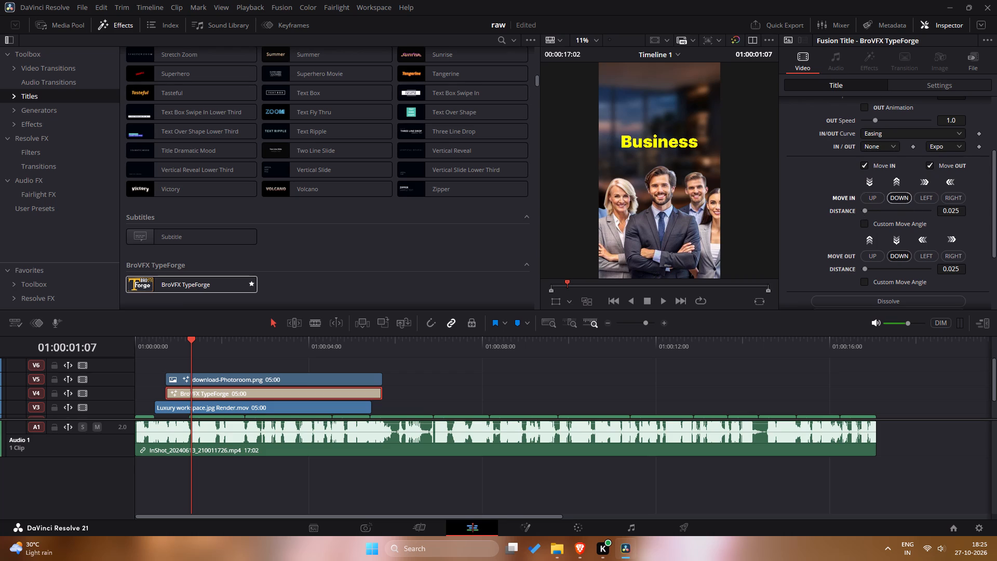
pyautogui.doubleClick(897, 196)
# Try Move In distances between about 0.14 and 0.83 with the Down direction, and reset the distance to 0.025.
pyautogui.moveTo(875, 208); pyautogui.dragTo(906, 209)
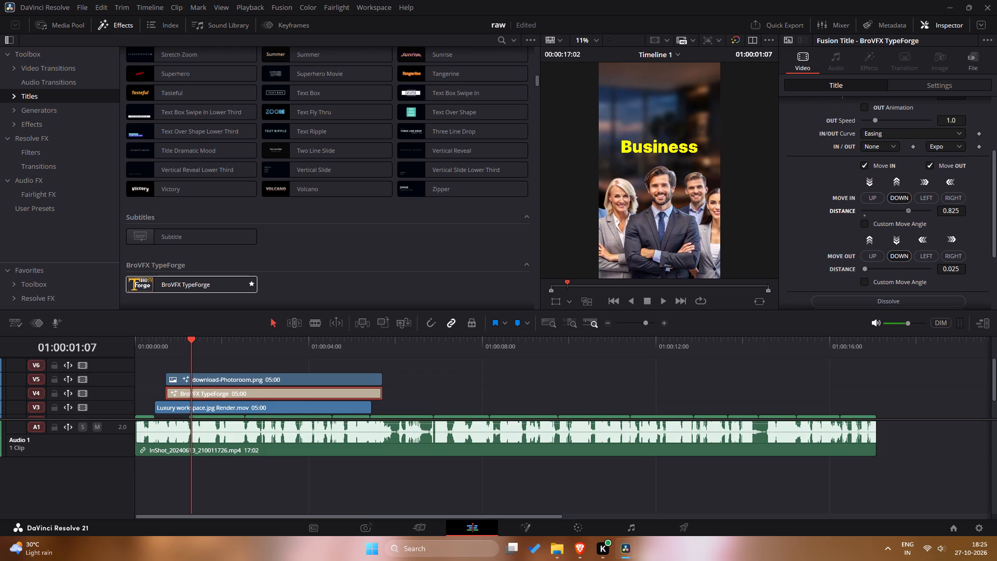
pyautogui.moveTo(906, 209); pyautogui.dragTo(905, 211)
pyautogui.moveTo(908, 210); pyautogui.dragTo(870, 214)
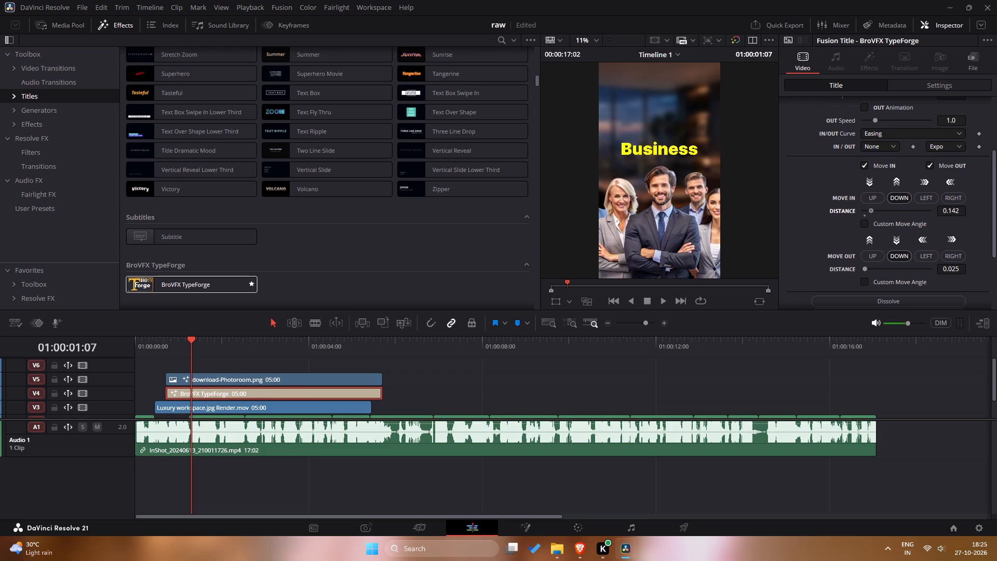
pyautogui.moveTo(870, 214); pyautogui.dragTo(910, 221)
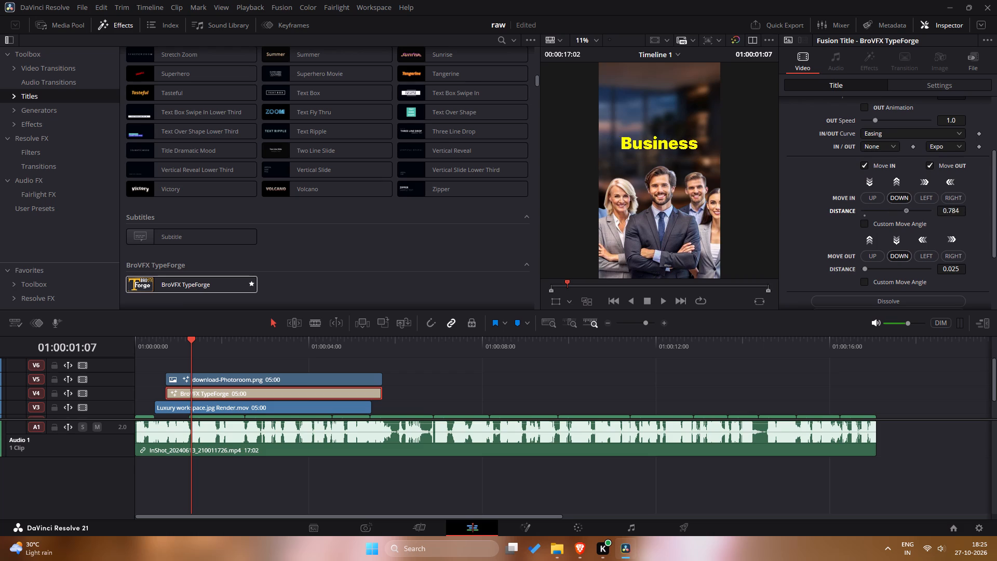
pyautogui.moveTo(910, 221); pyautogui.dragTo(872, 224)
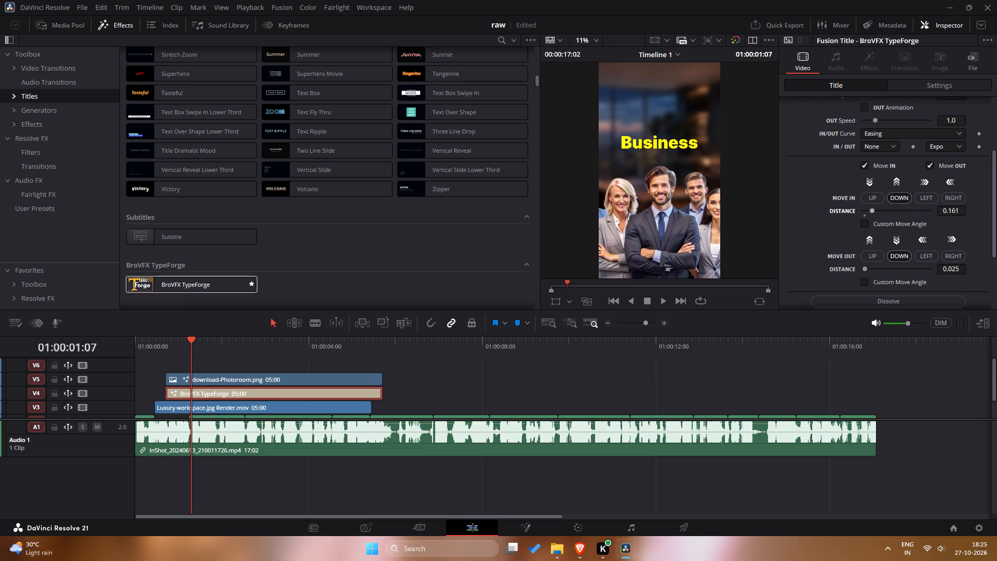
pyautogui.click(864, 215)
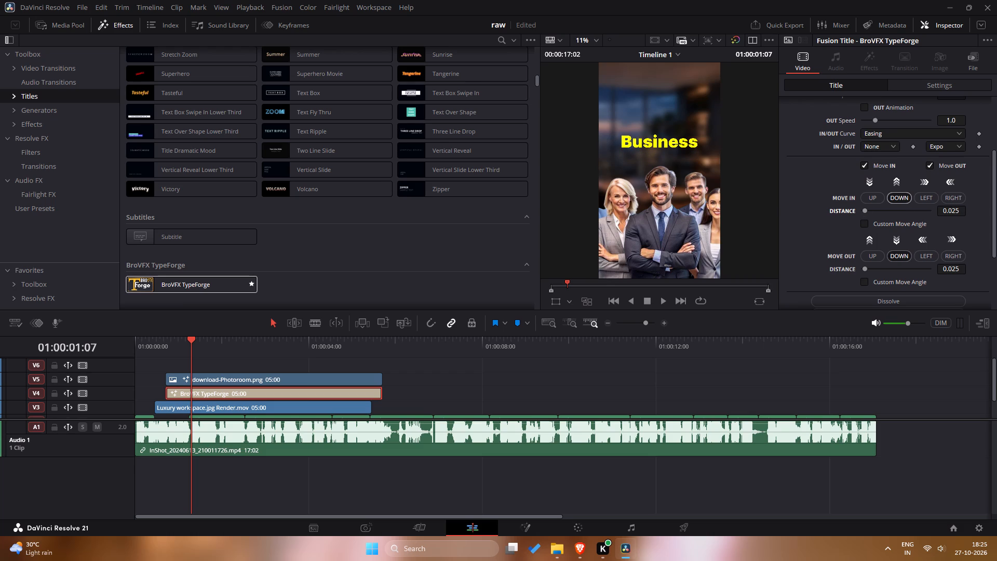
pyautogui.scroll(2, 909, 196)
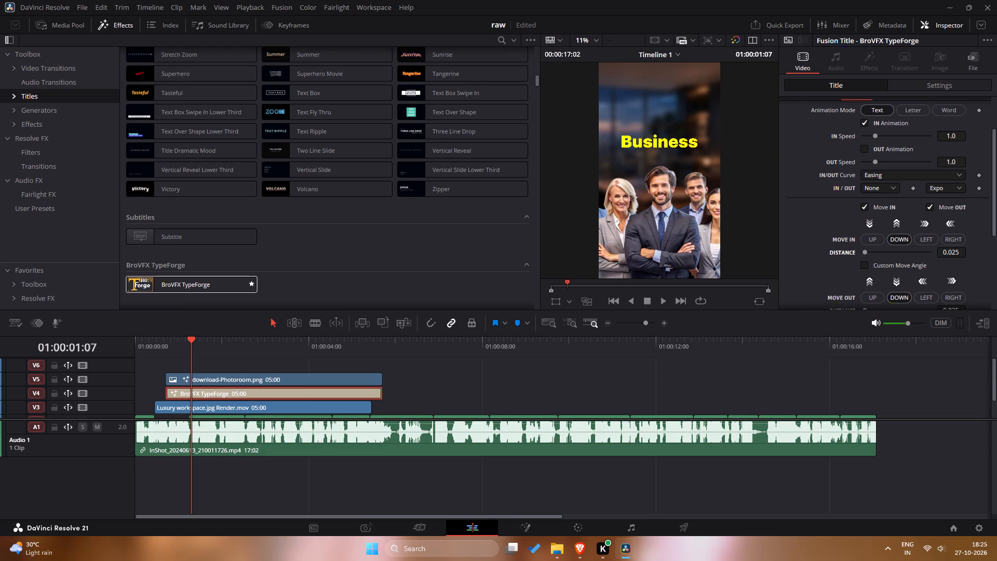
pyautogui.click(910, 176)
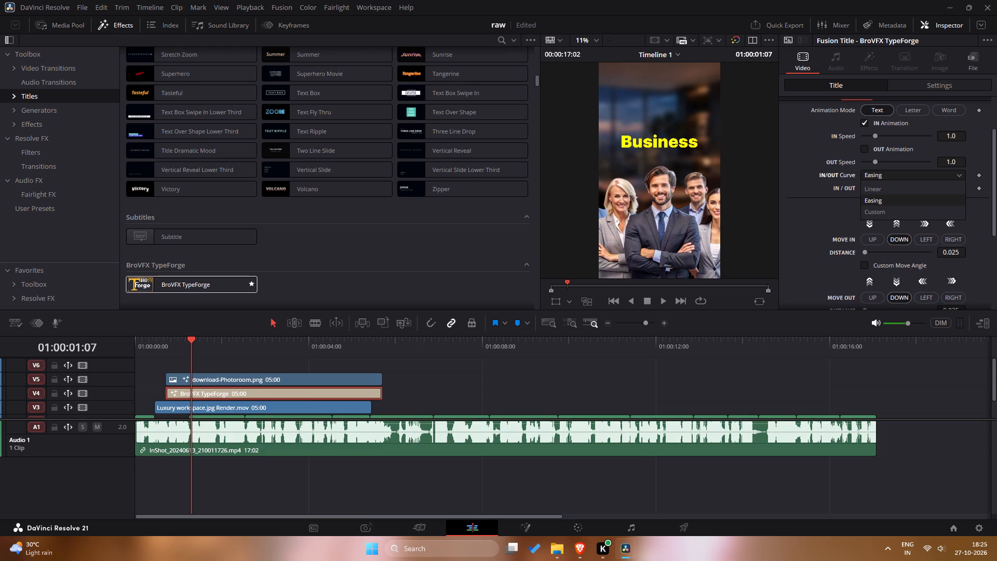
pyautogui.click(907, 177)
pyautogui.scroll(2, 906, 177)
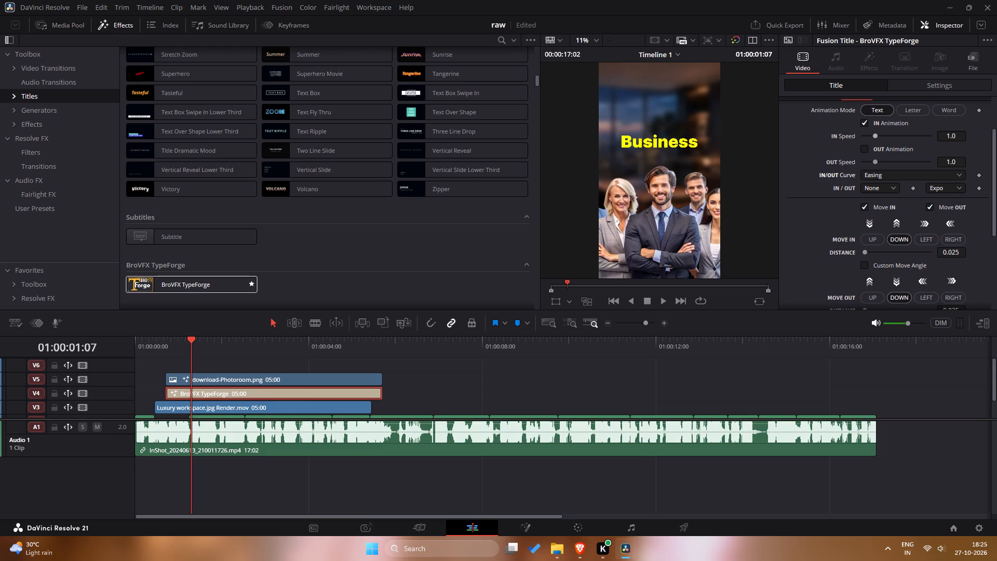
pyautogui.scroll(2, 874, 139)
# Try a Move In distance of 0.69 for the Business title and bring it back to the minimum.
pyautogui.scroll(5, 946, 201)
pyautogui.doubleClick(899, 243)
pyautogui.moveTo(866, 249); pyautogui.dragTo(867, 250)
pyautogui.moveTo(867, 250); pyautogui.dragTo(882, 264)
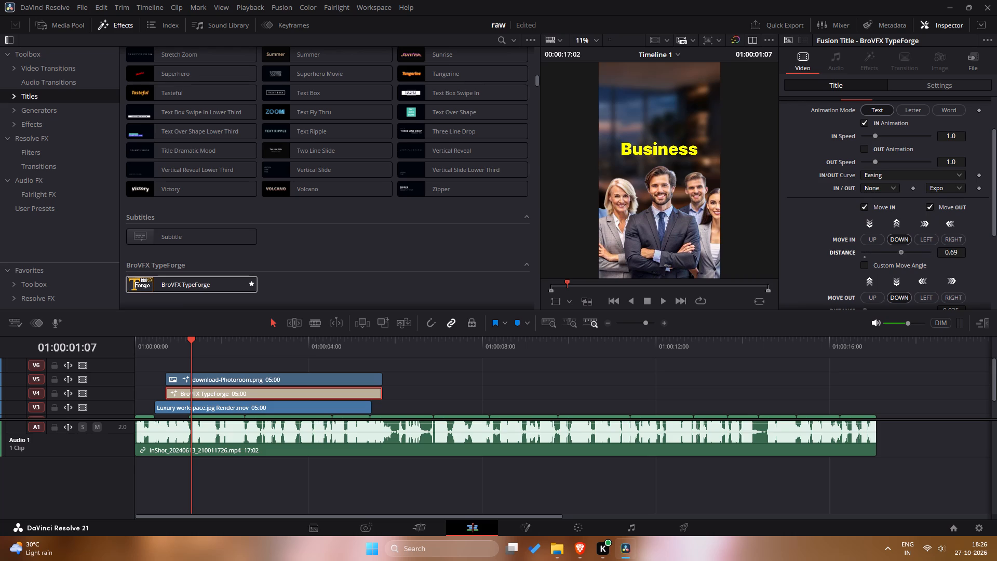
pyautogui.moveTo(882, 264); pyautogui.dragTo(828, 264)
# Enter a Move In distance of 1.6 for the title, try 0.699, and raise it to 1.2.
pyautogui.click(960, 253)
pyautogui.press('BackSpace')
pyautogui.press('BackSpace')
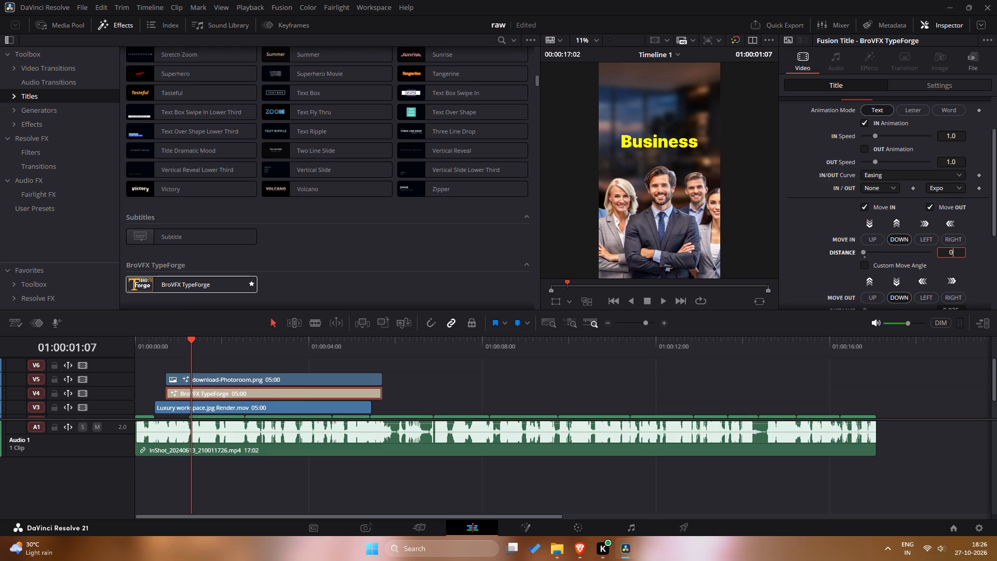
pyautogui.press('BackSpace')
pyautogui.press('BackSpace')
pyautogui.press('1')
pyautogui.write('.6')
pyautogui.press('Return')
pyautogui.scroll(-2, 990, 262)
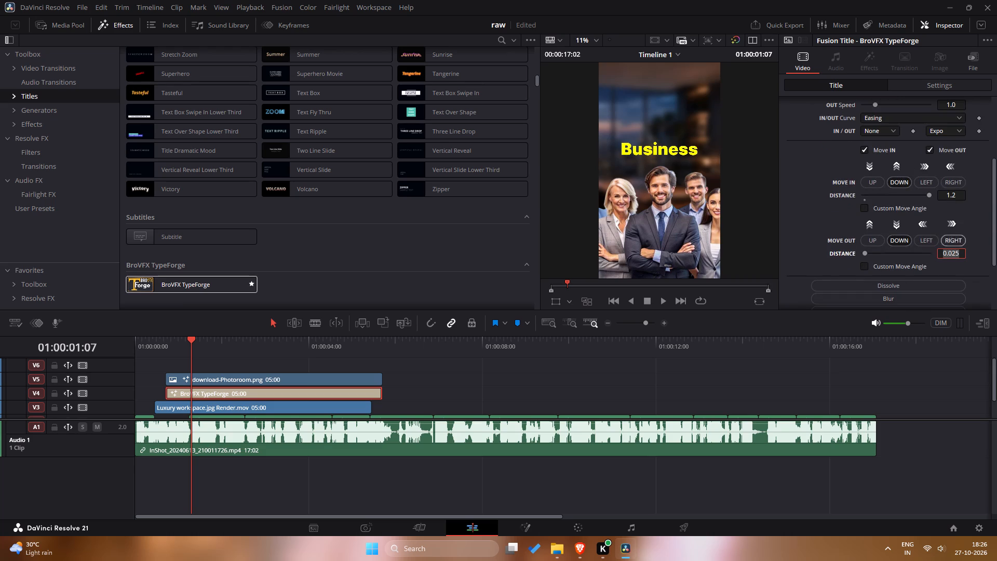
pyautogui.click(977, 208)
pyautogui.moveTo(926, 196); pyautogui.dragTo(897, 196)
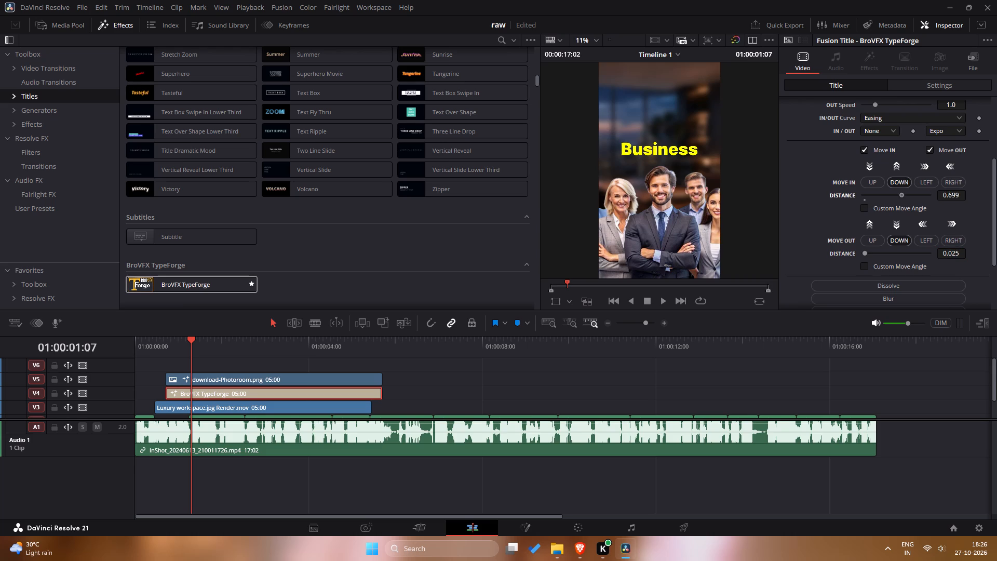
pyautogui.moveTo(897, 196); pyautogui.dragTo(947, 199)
# Play the opening from before the title clip to check its move-in animation.
pyautogui.moveTo(185, 345); pyautogui.dragTo(150, 350)
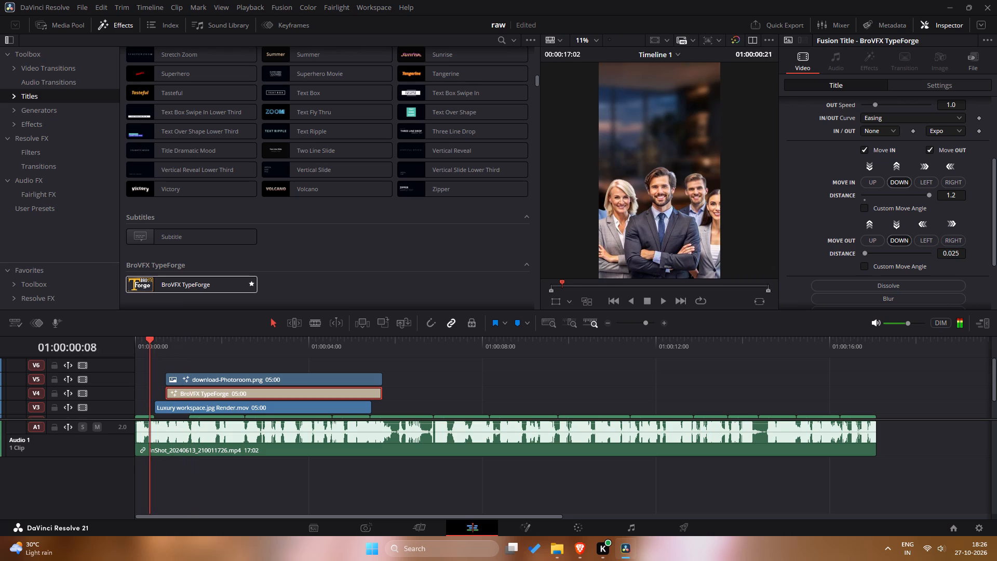
pyautogui.moveTo(150, 350); pyautogui.dragTo(149, 350)
pyautogui.press('space')
pyautogui.press('space')
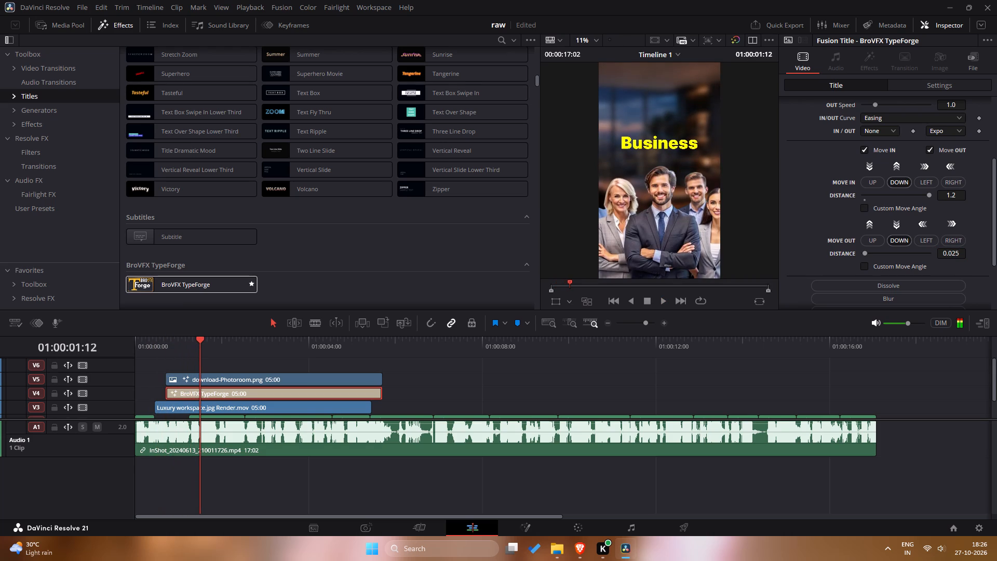
# Move the playhead to 01:00:00:19 and lower the title's Move In distance to 0.387.
pyautogui.moveTo(200, 347); pyautogui.dragTo(168, 349)
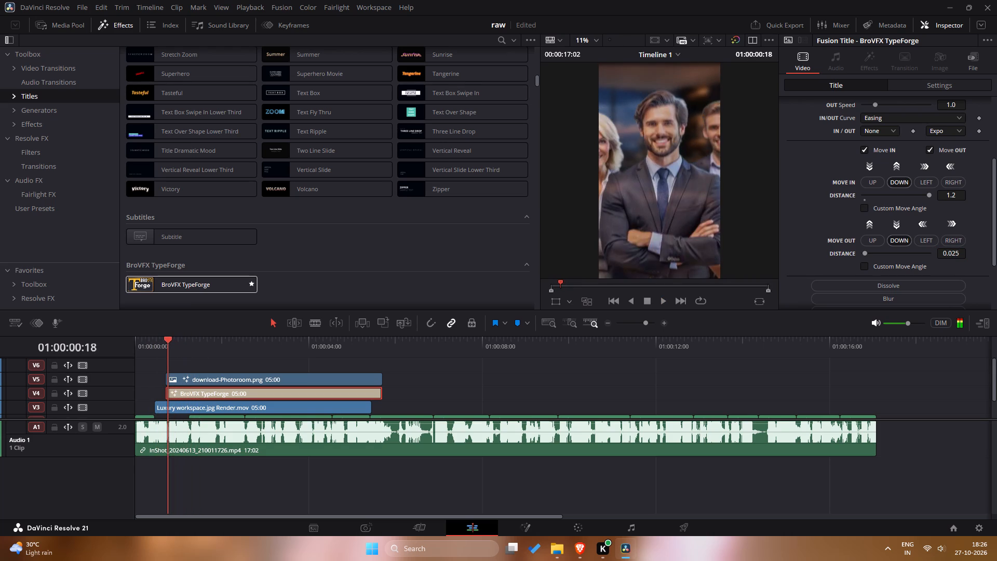
pyautogui.moveTo(168, 349); pyautogui.dragTo(170, 350)
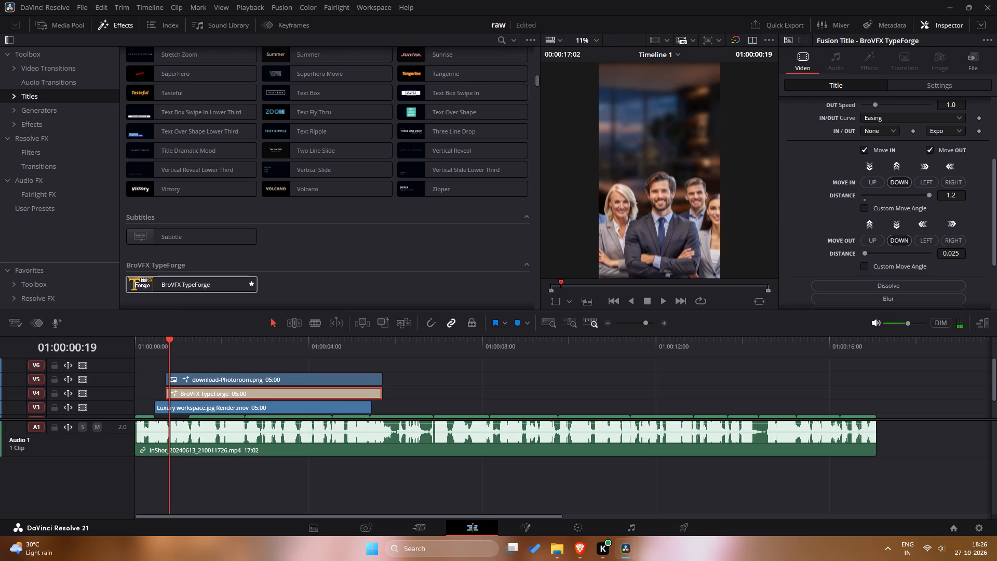
pyautogui.moveTo(928, 195); pyautogui.dragTo(889, 196)
pyautogui.moveTo(889, 196); pyautogui.dragTo(884, 201)
# Play the timeline from its start to check the title's adjusted entrance.
pyautogui.moveTo(170, 341); pyautogui.dragTo(80, 349)
pyautogui.press('space')
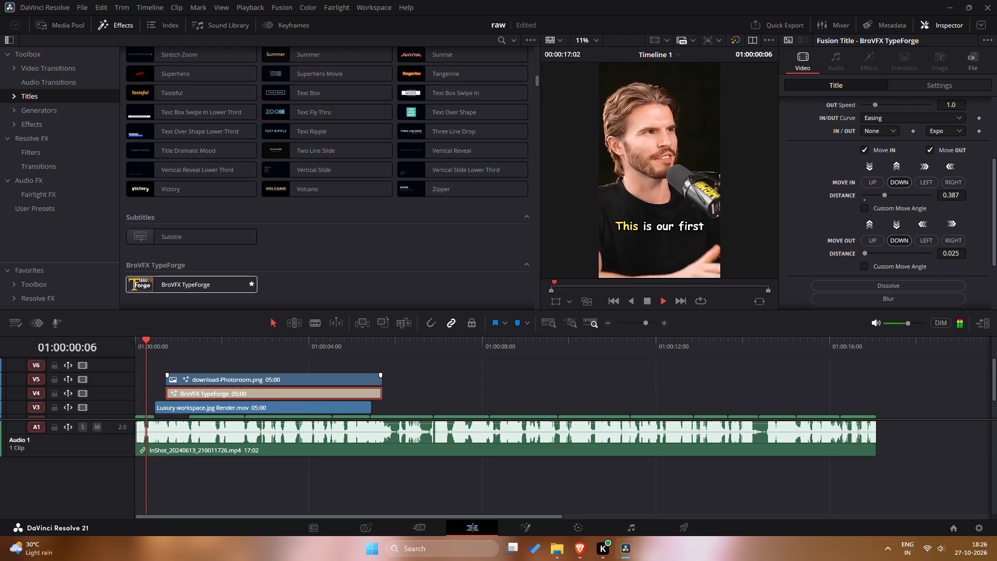
pyautogui.press('space')
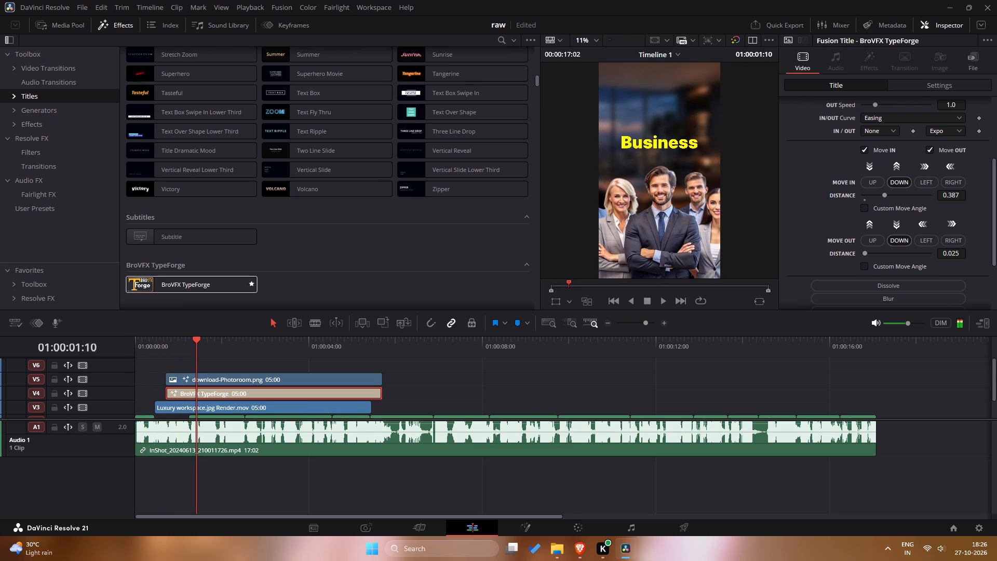
# Place the playhead at the title's entrance and raise its IN Speed to about 1.53.
pyautogui.moveTo(197, 349); pyautogui.dragTo(172, 347)
pyautogui.scroll(2, 820, 199)
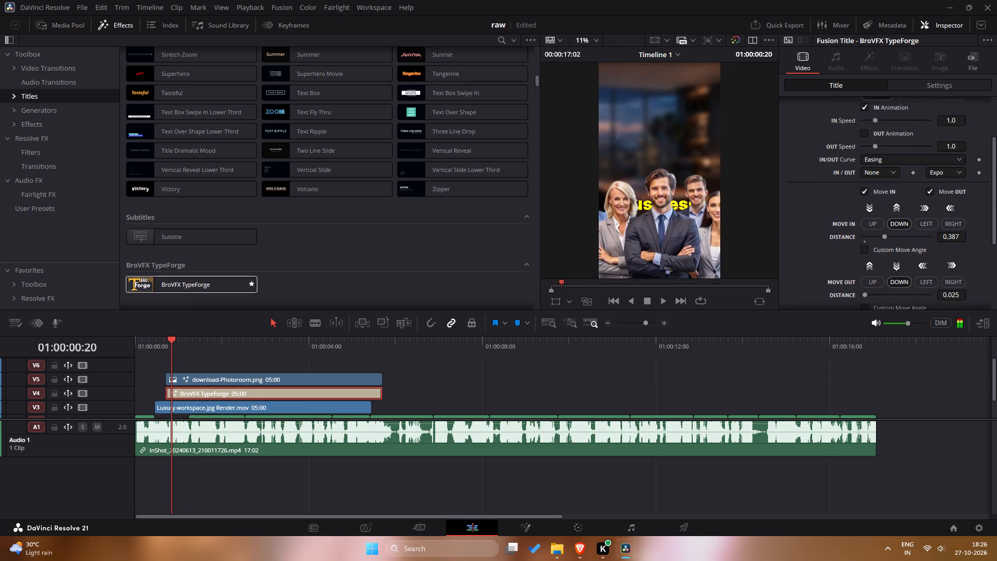
pyautogui.scroll(3, 820, 199)
pyautogui.moveTo(874, 183); pyautogui.dragTo(881, 184)
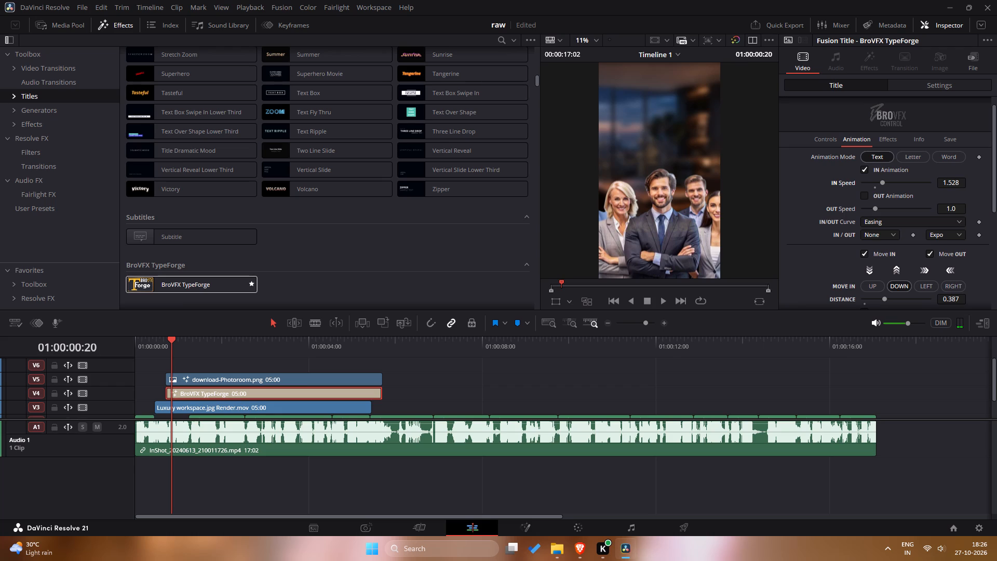
# Enable Motion Blur for the title's animation and raise its Quality to 8.
pyautogui.scroll(-7, 960, 202)
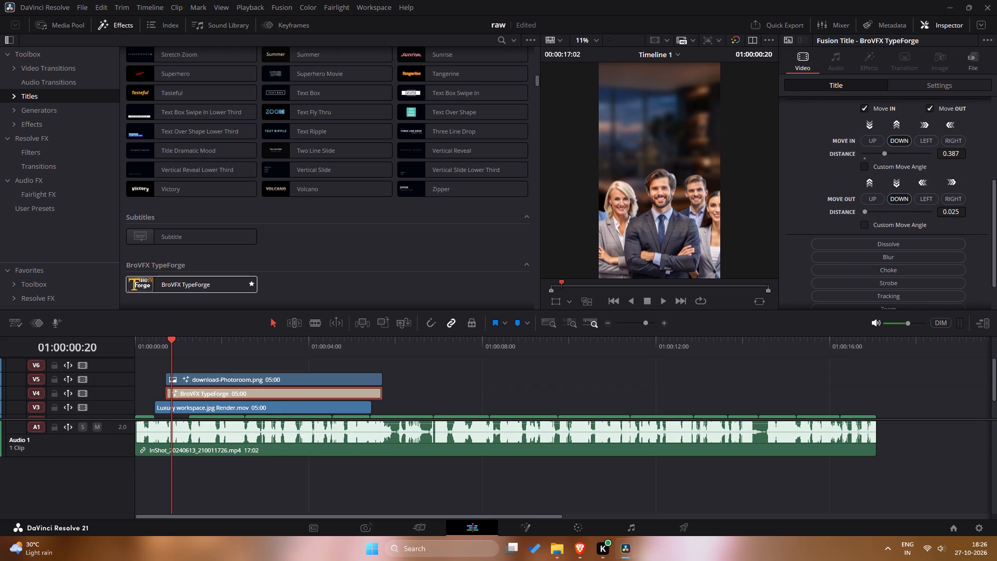
pyautogui.scroll(-8, 967, 198)
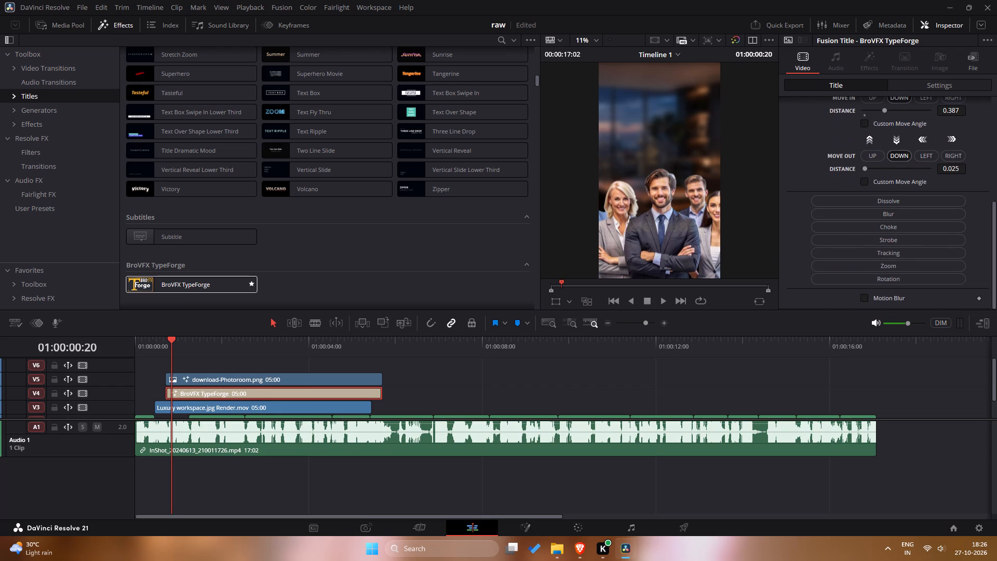
pyautogui.click(867, 298)
pyautogui.scroll(-4, 882, 299)
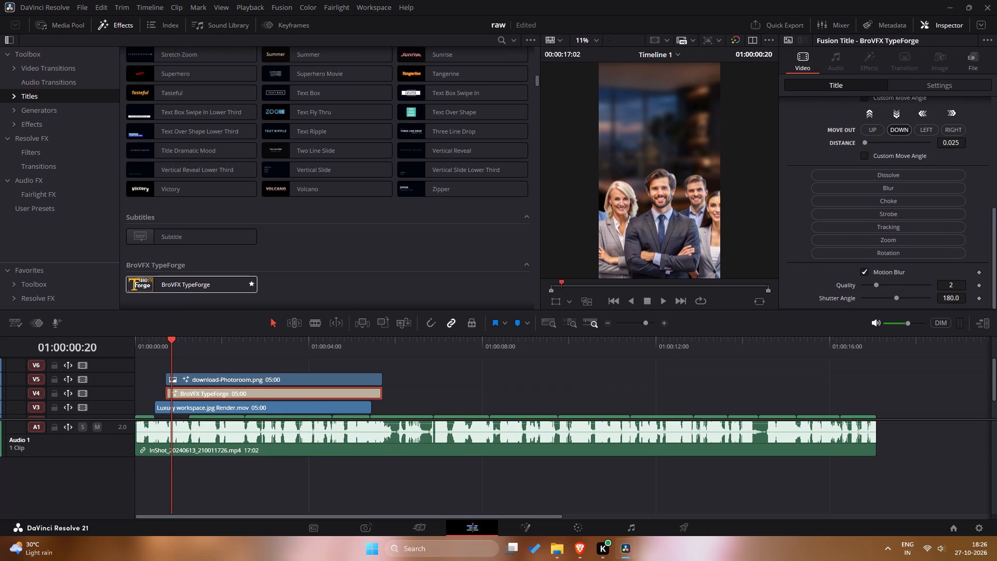
pyautogui.moveTo(900, 285); pyautogui.dragTo(909, 286)
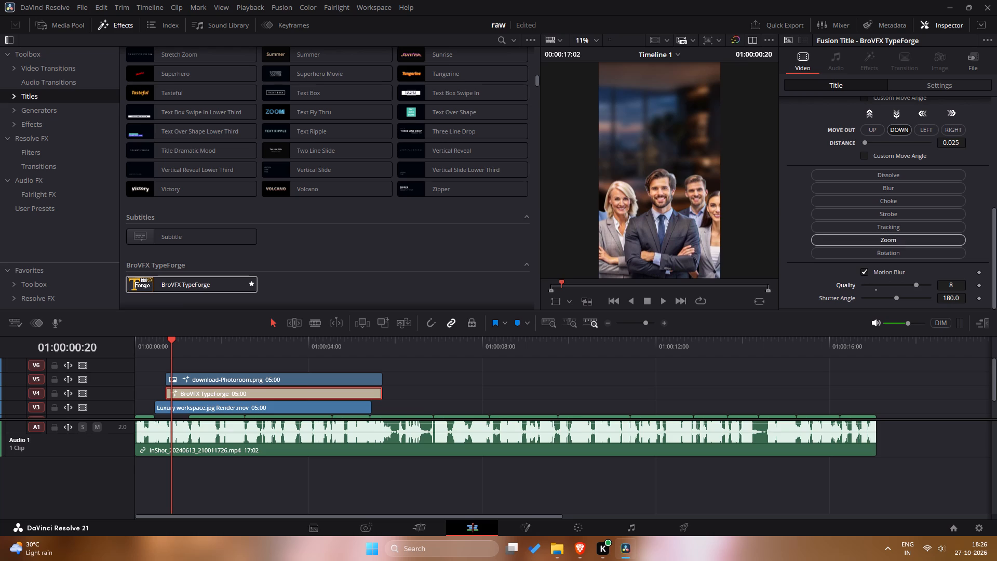
# Add the Glow Pro effect to the Business title and reduce its Exposure to 0.59.
pyautogui.scroll(11, 939, 112)
pyautogui.click(900, 152)
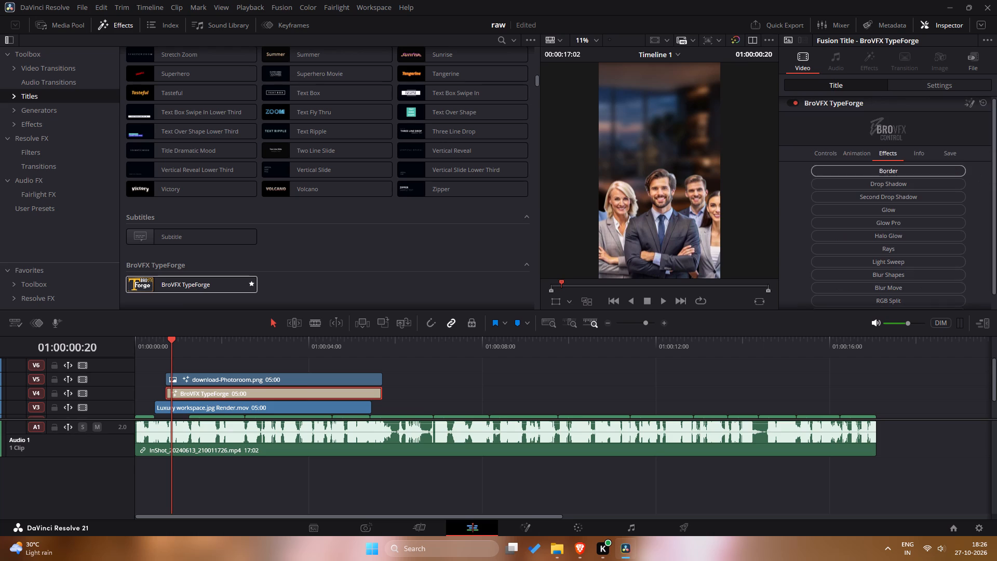
pyautogui.click(896, 219)
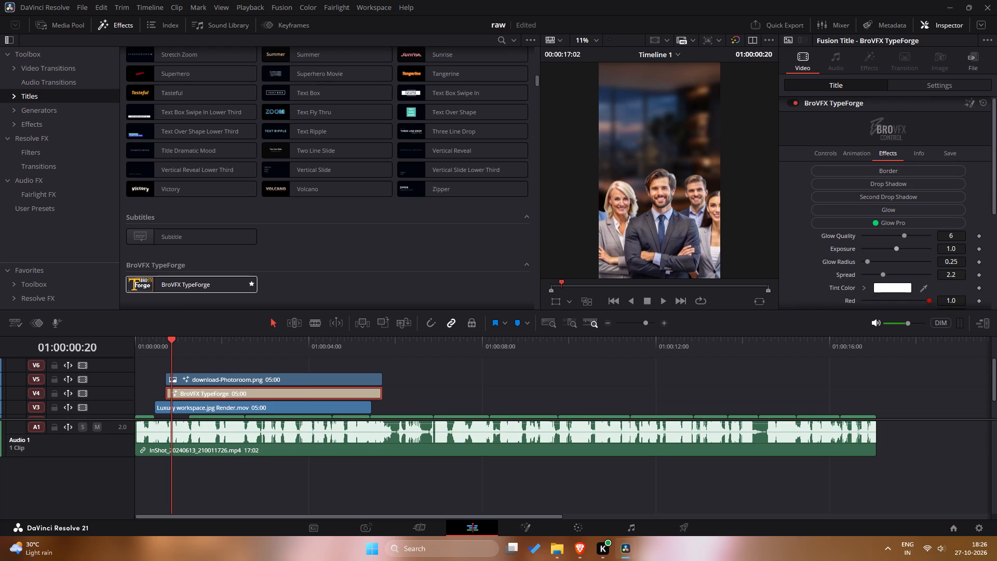
pyautogui.moveTo(894, 246); pyautogui.dragTo(881, 248)
pyautogui.moveTo(881, 248); pyautogui.dragTo(881, 248)
# Play the opening twice from the timeline's start to review the title's motion and glow.
pyautogui.moveTo(170, 343); pyautogui.dragTo(102, 354)
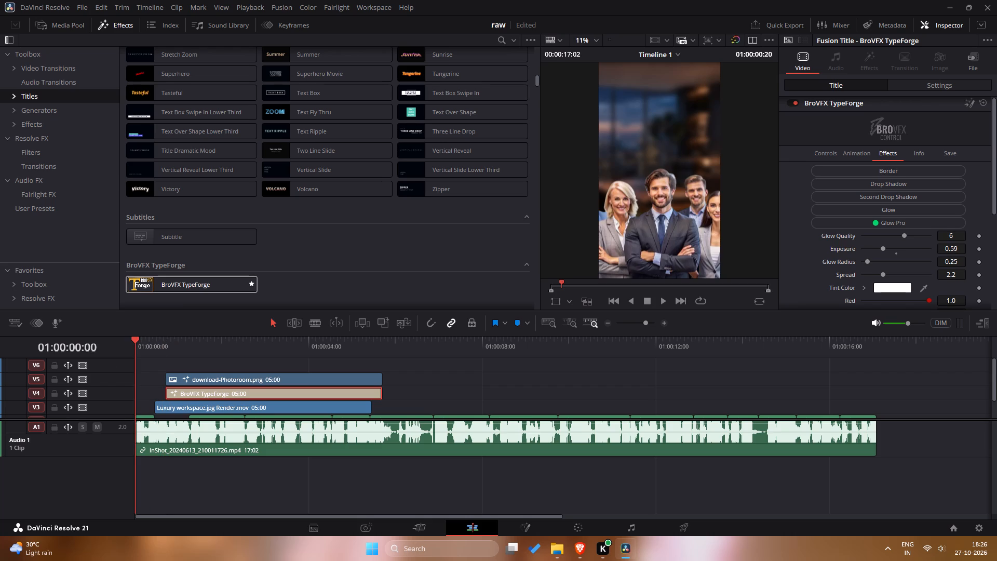
pyautogui.press('space')
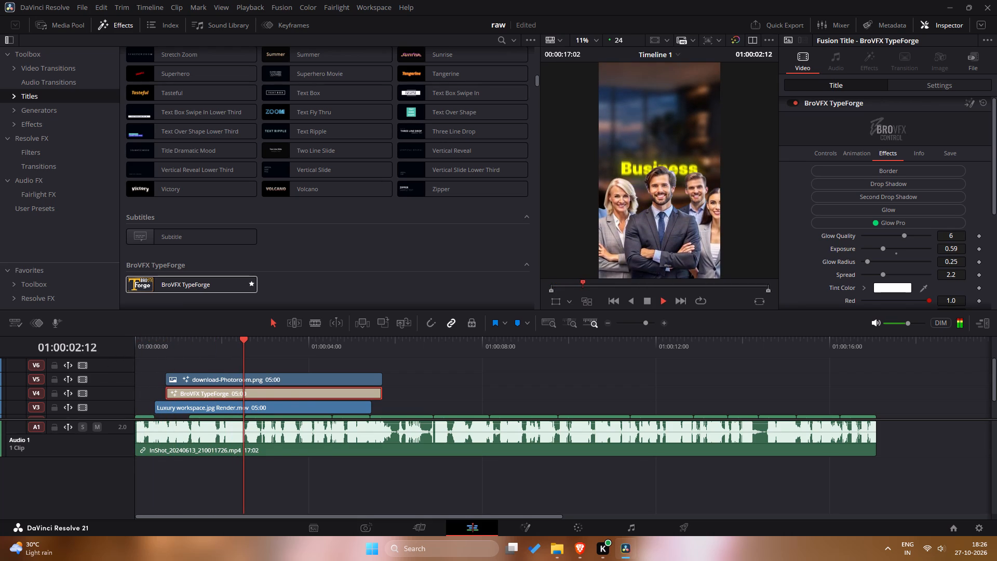
pyautogui.press('space')
pyautogui.moveTo(310, 341); pyautogui.dragTo(85, 367)
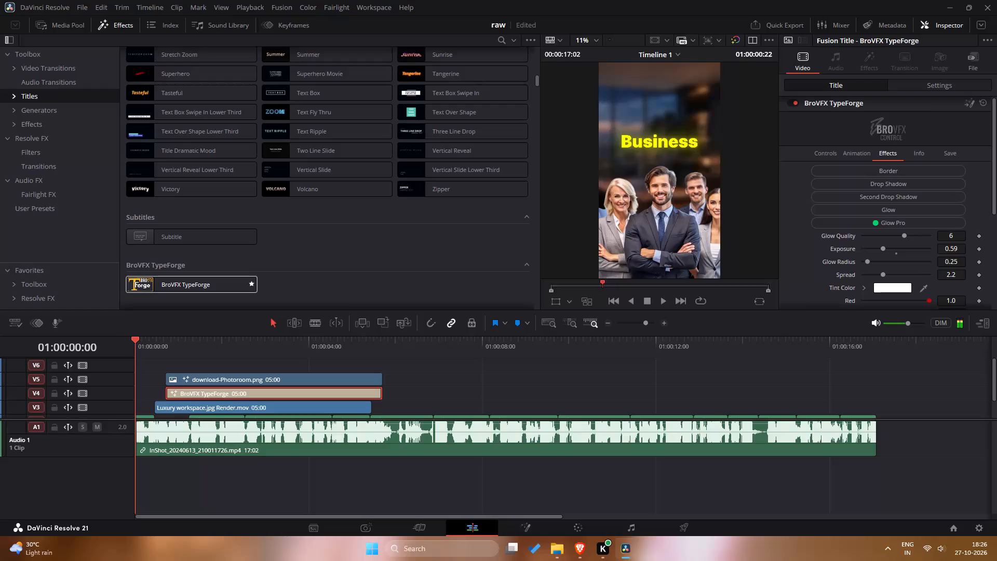
pyautogui.moveTo(85, 367); pyautogui.dragTo(82, 367)
pyautogui.press('space')
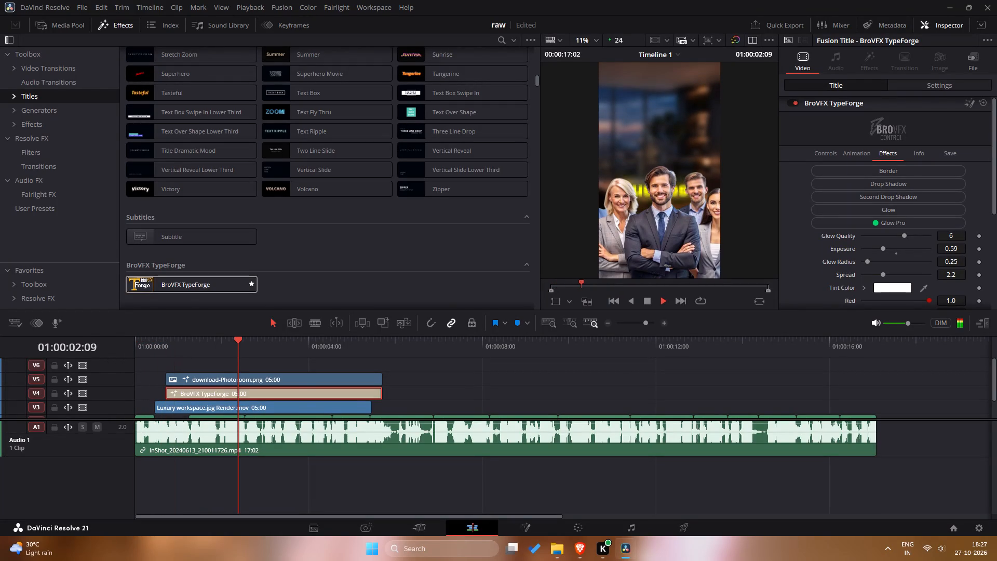
pyautogui.press('space')
# Render the BroVFX TypeForge title clip in place, saving to the render davin folder in Downloads.
pyautogui.rightClick(249, 393)
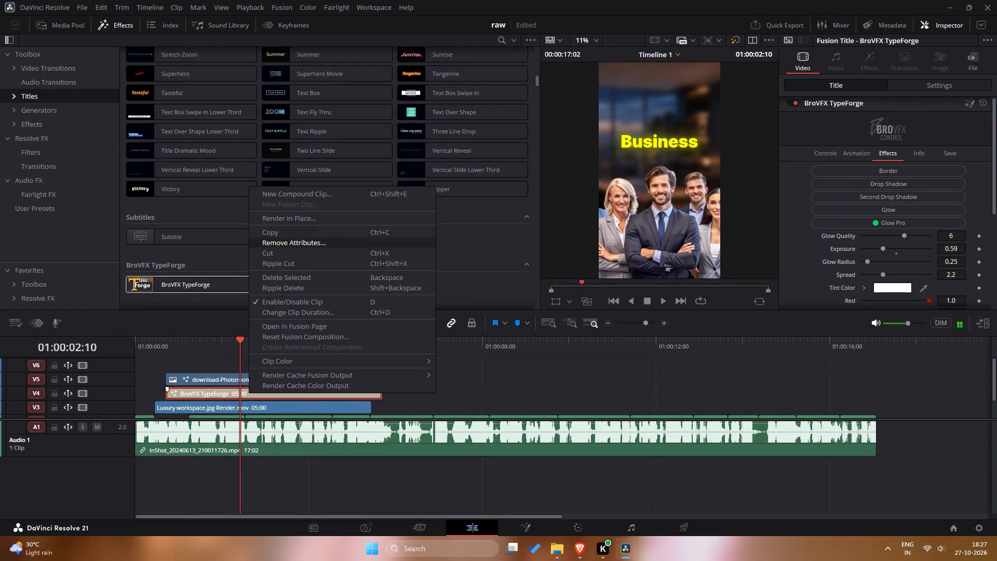
pyautogui.click(302, 215)
pyautogui.click(553, 347)
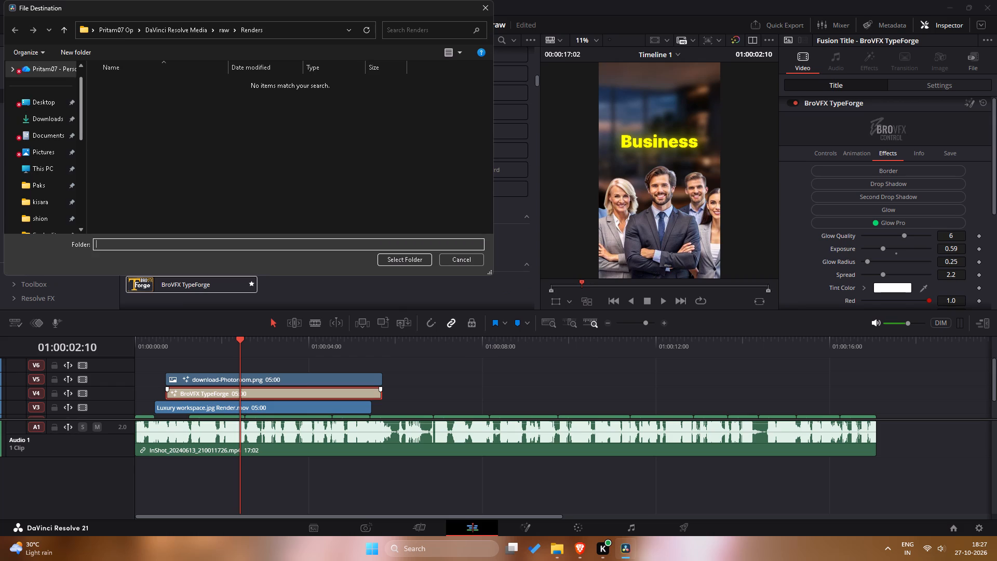
pyautogui.click(50, 122)
pyautogui.doubleClick(139, 95)
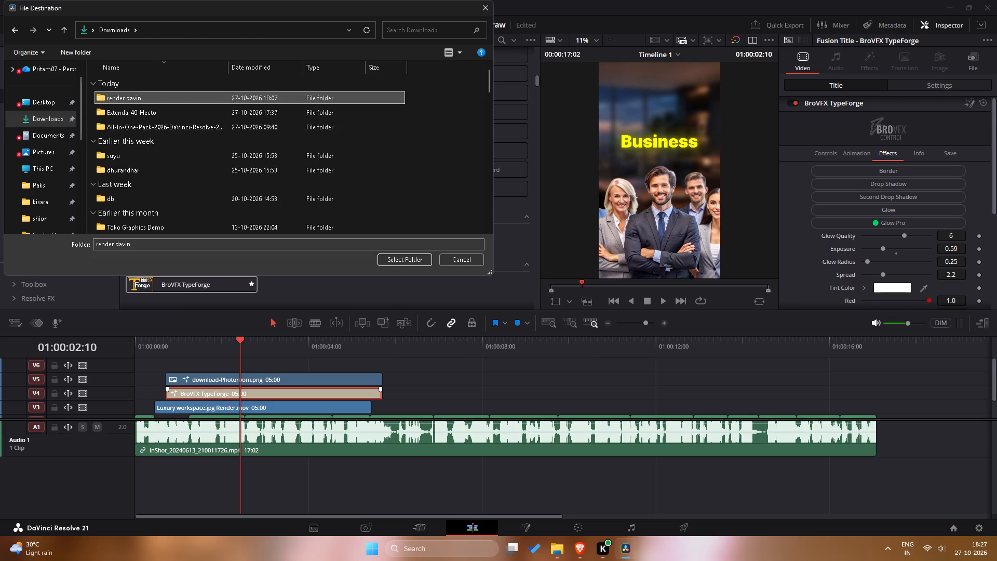
pyautogui.click(390, 262)
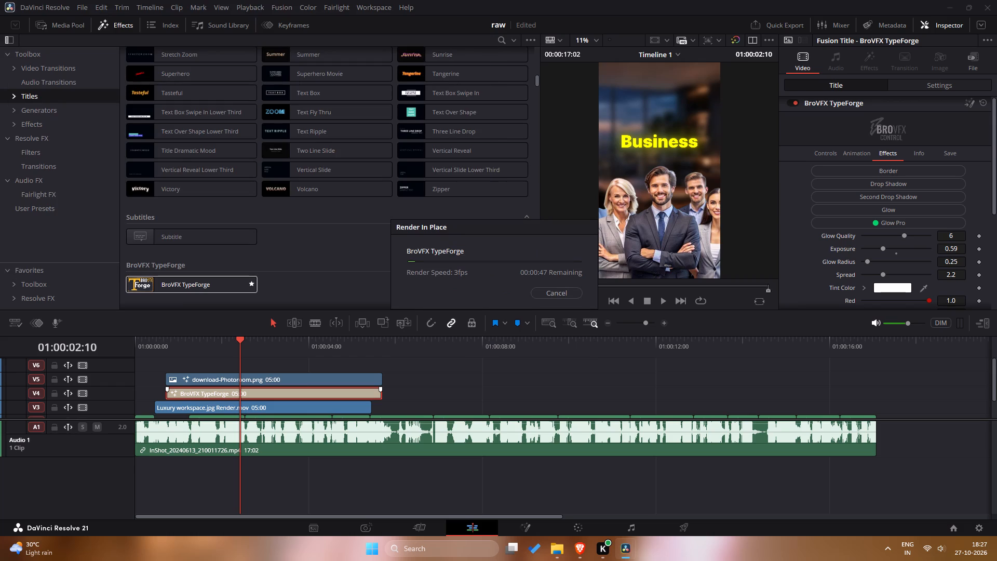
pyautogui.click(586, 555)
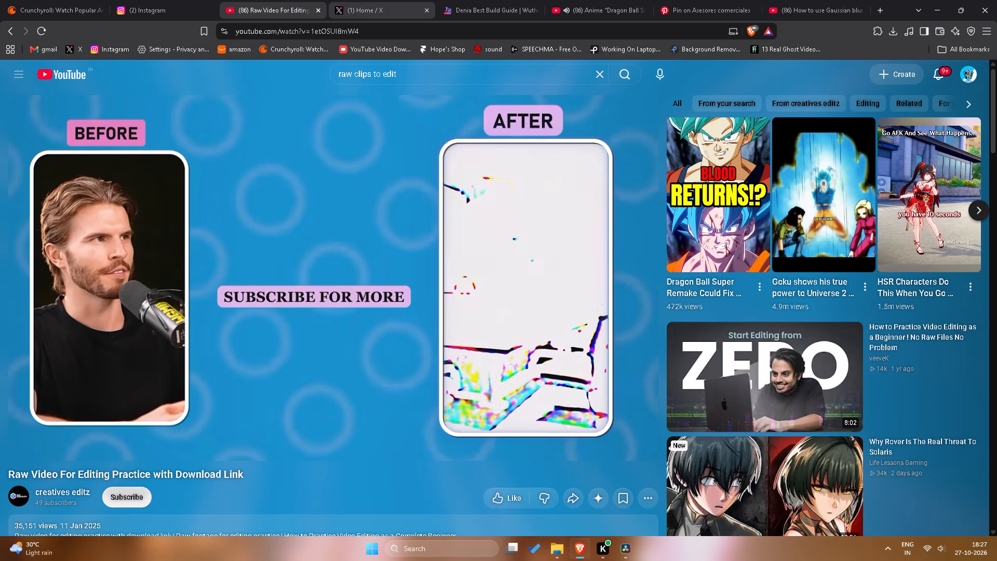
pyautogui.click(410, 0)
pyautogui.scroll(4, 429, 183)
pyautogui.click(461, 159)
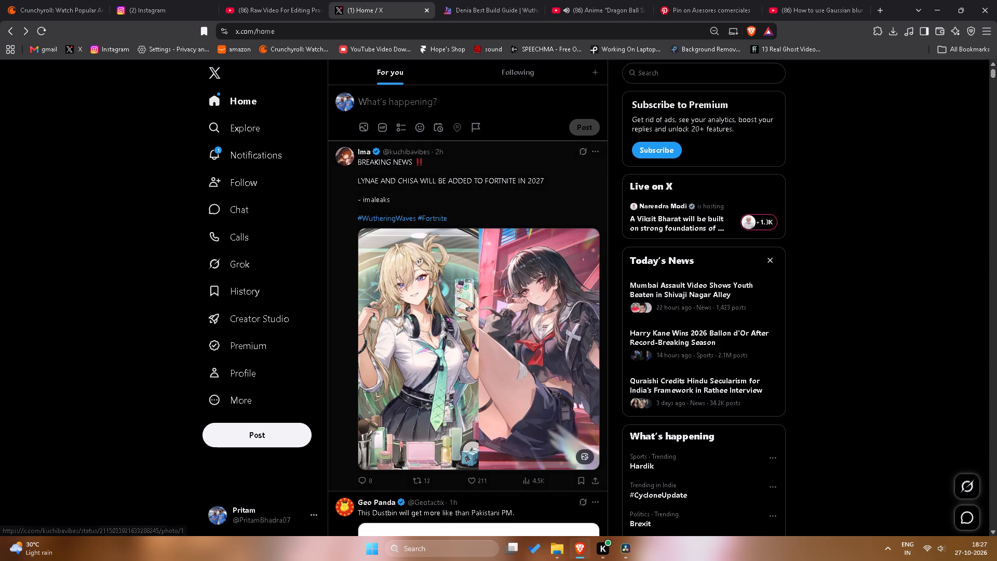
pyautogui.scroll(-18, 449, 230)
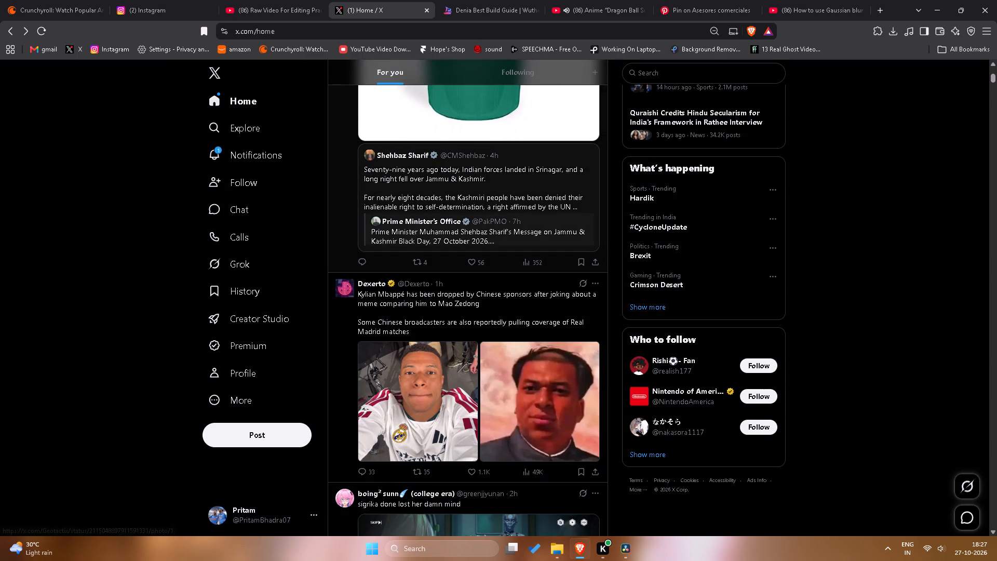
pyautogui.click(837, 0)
# Switch back to DaVinci Resolve and play the opening to review the rendered title clip.
pyautogui.hotkey('alt', 'Tab')
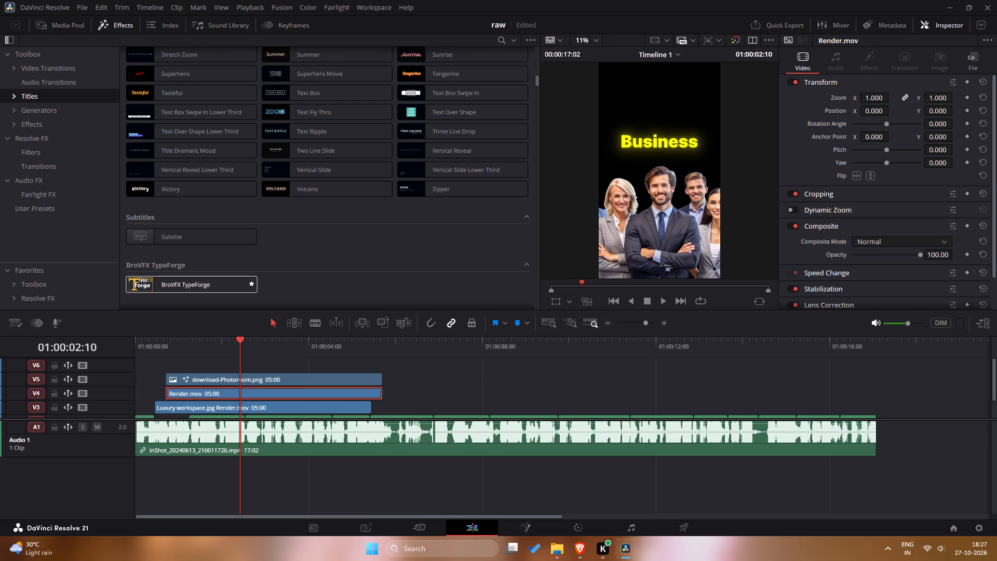
pyautogui.moveTo(239, 341); pyautogui.dragTo(181, 344)
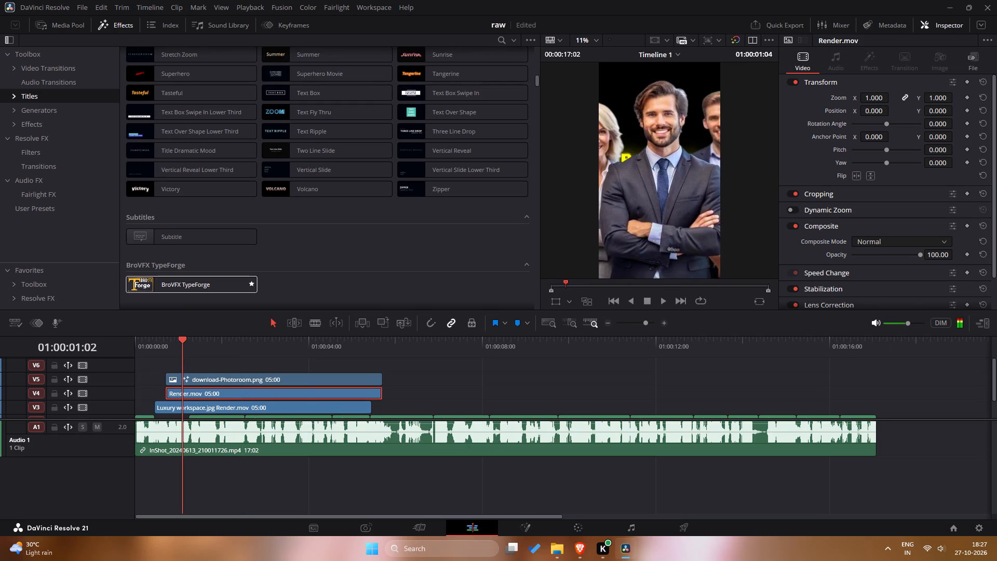
pyautogui.moveTo(181, 344); pyautogui.dragTo(125, 358)
pyautogui.press('space')
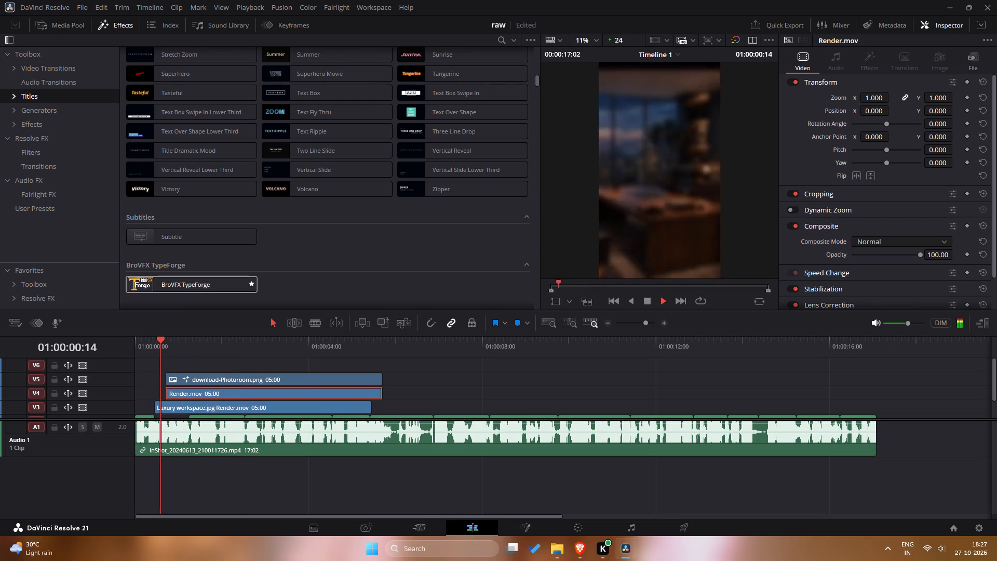
pyautogui.press('space')
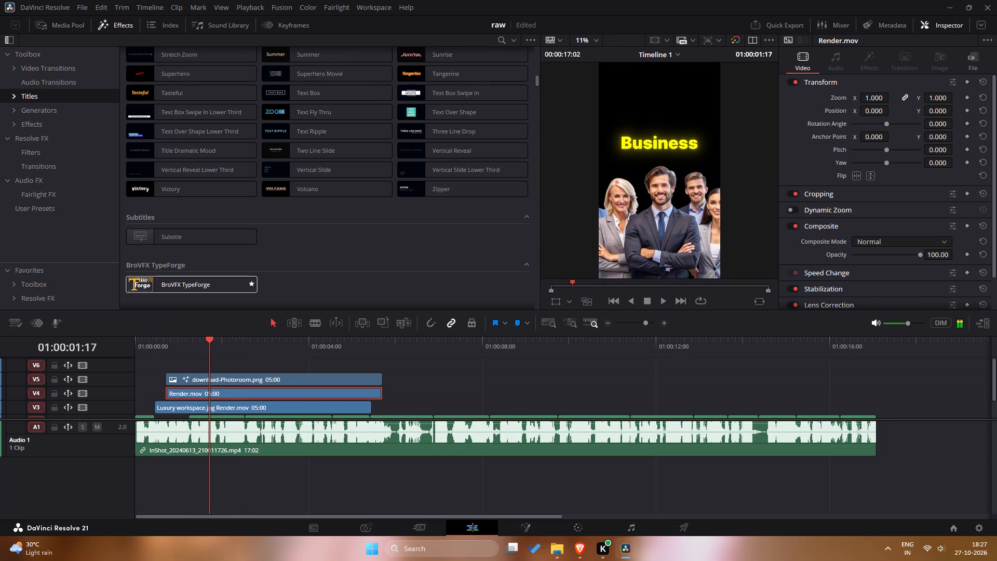
# Swap the rendered title and people cut-out clips so the title sits on V5 above the cut-out on V4, starts aligned.
pyautogui.moveTo(213, 394); pyautogui.dragTo(211, 377)
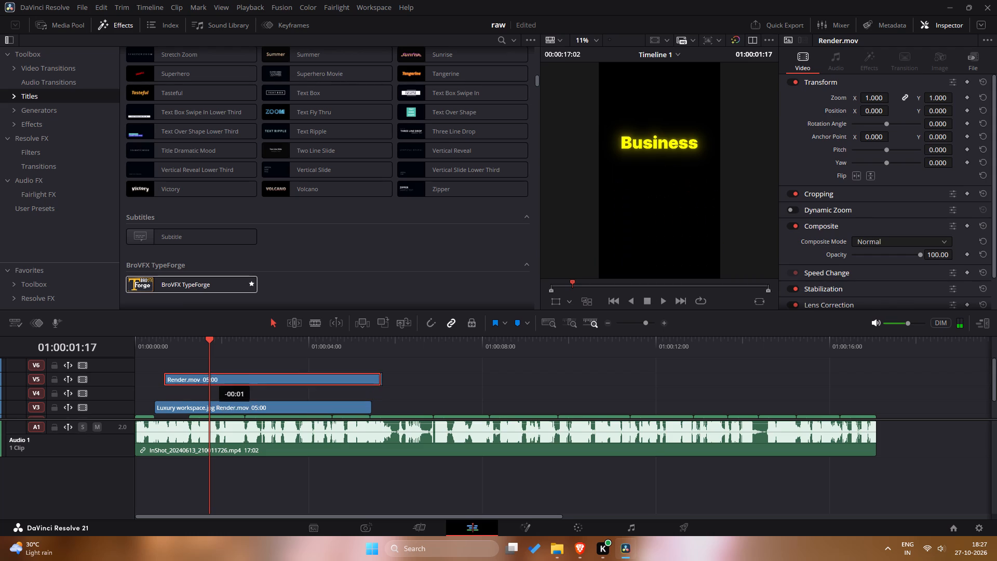
pyautogui.moveTo(211, 377); pyautogui.dragTo(212, 365)
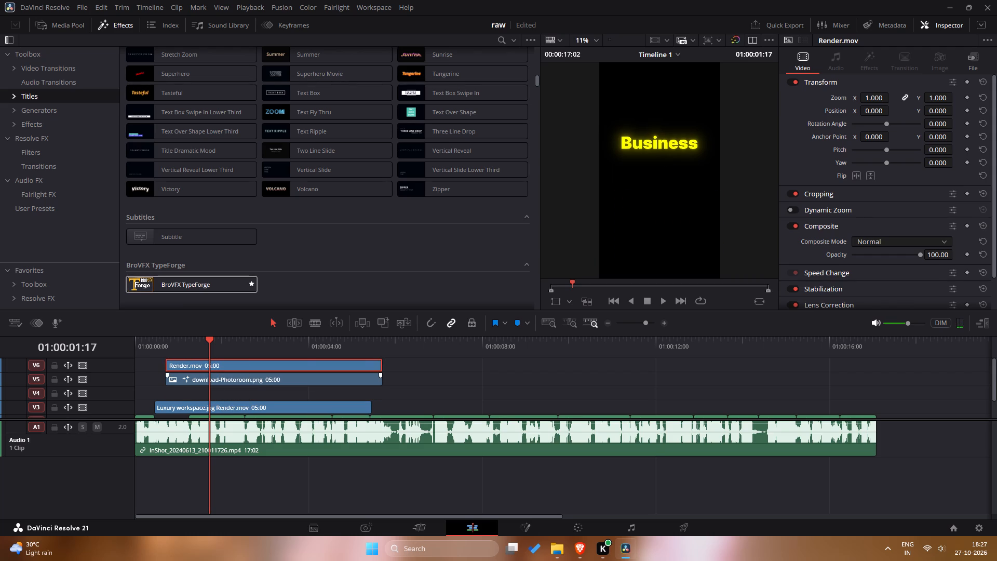
pyautogui.moveTo(218, 377); pyautogui.dragTo(218, 390)
pyautogui.moveTo(221, 362); pyautogui.dragTo(219, 375)
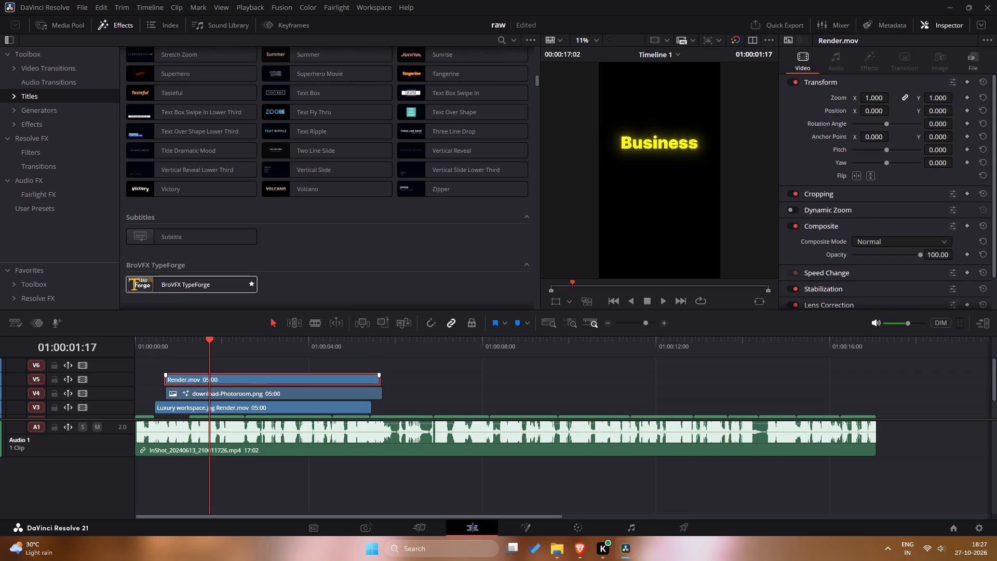
pyautogui.click(220, 379)
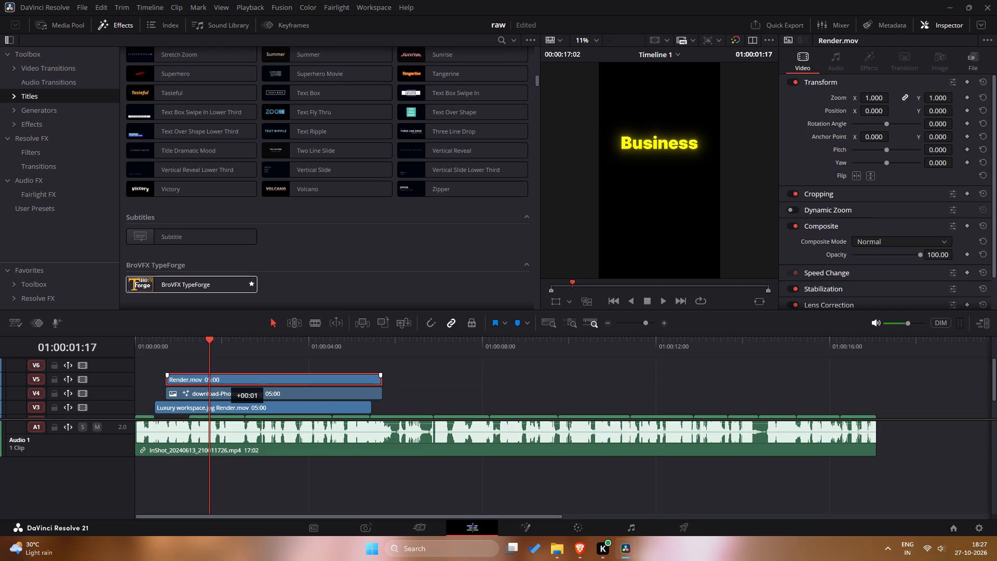
pyautogui.click(223, 379)
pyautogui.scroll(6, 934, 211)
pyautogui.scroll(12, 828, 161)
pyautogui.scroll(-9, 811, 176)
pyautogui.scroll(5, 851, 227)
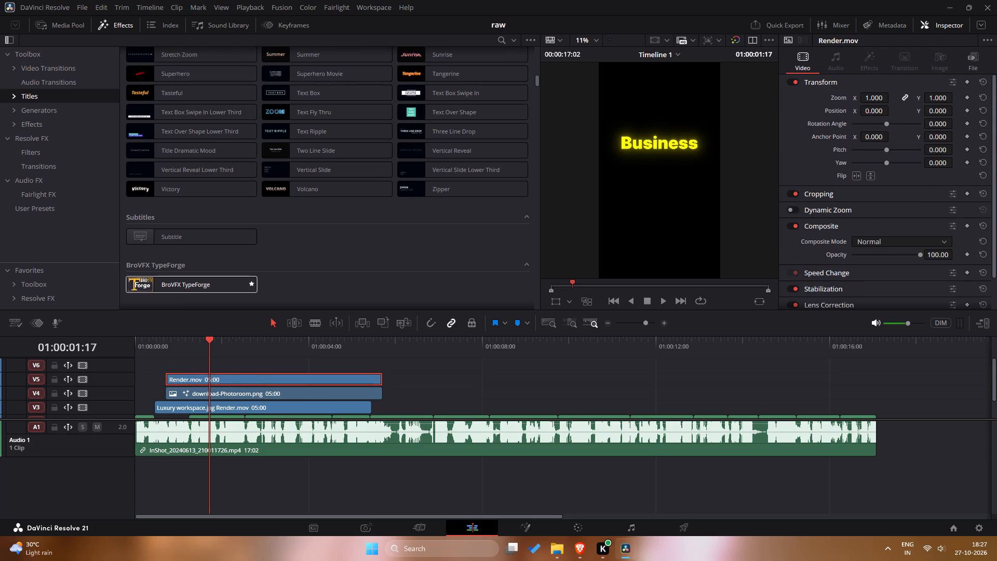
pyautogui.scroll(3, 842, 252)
# Key out the rendered title's black background in Fusion with a Delta Keyer, sampling the black around the text, and return to the edit timeline.
pyautogui.click(523, 524)
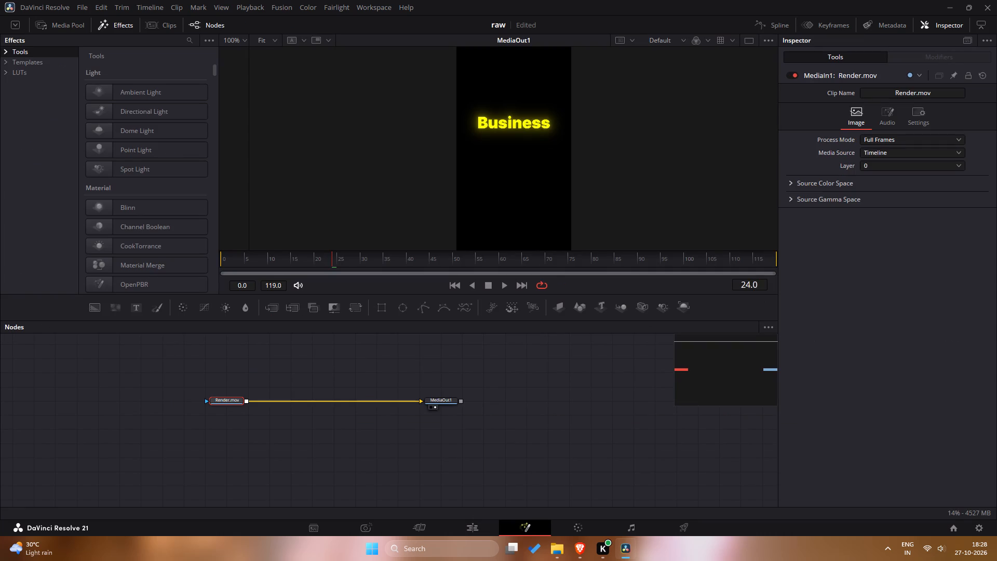
pyautogui.hotkey('ctrl', 'space')
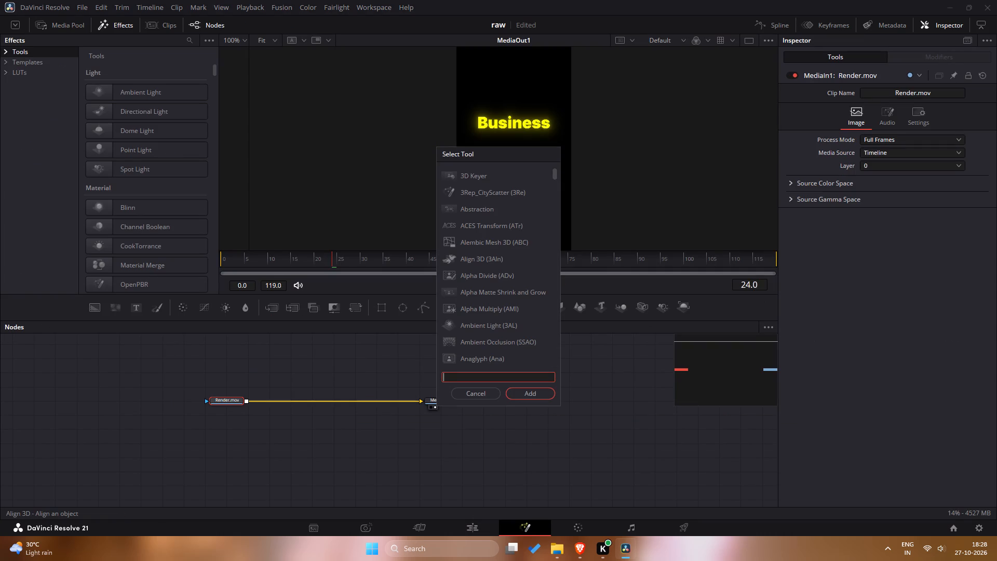
pyautogui.write('del')
pyautogui.click(523, 178)
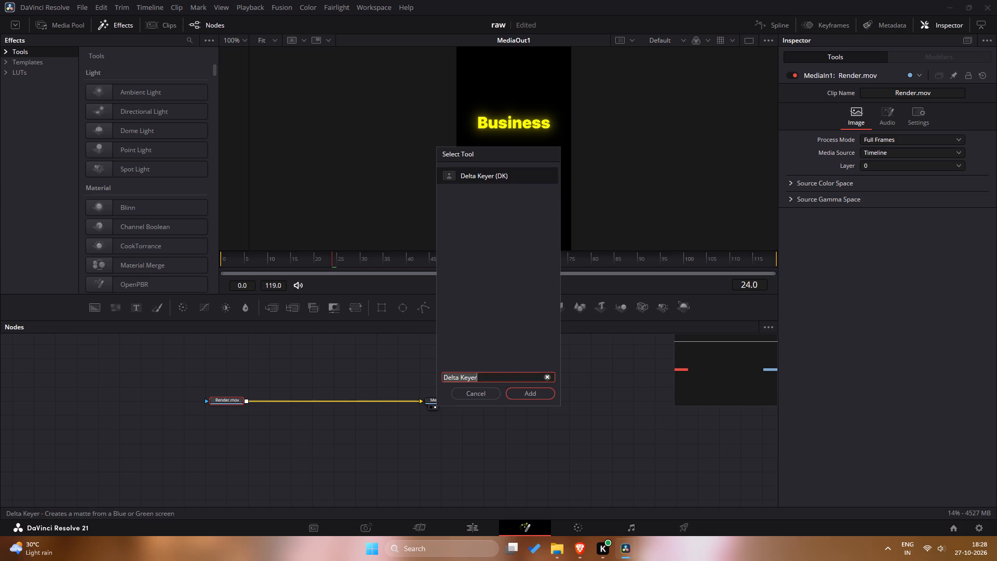
pyautogui.click(542, 397)
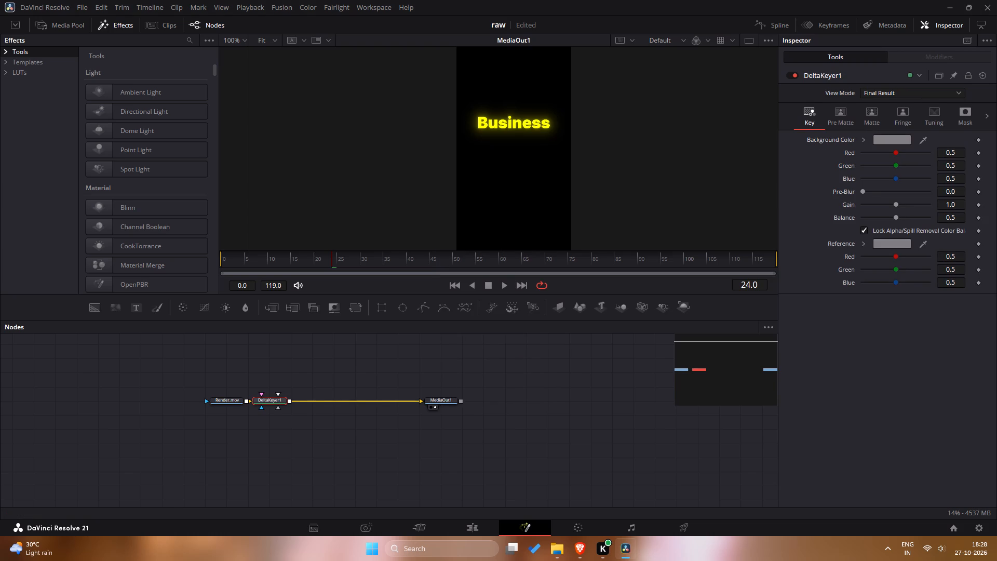
pyautogui.moveTo(921, 138); pyautogui.dragTo(846, 149)
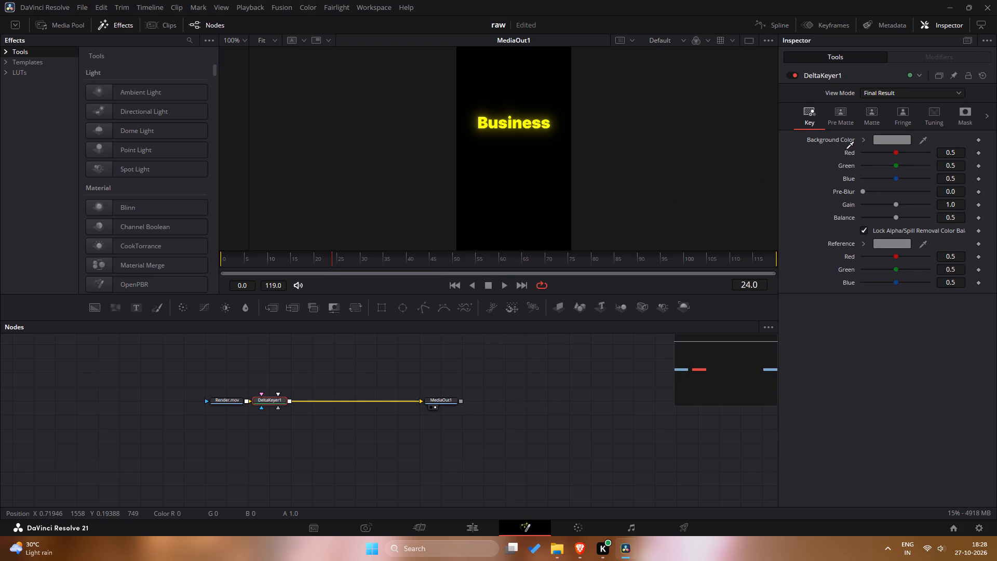
pyautogui.moveTo(846, 149); pyautogui.dragTo(912, 144)
pyautogui.moveTo(924, 246); pyautogui.dragTo(533, 213)
pyautogui.click(483, 523)
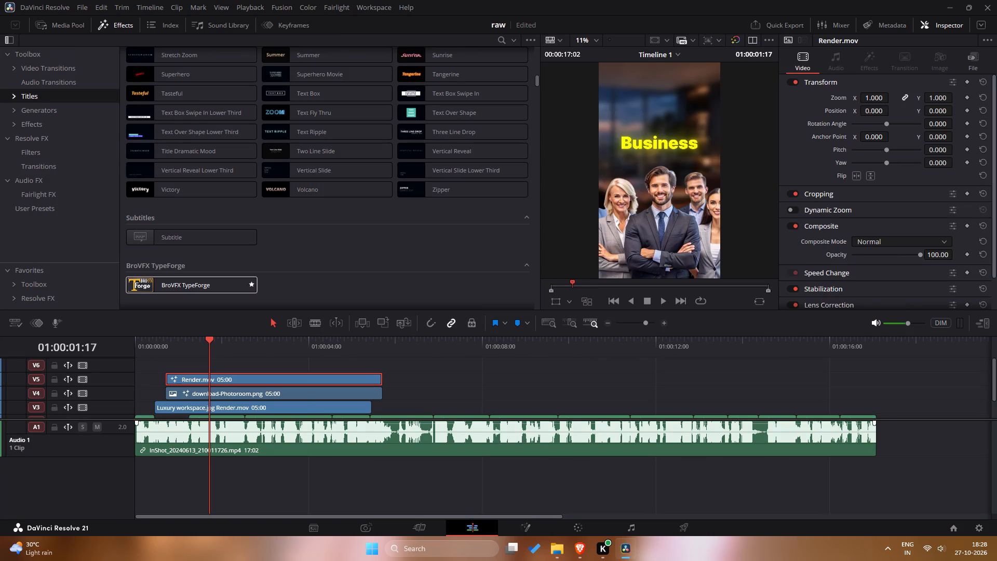
# Play the opening from the timeline's start to review the keyed title over the office background.
pyautogui.moveTo(208, 342); pyautogui.dragTo(122, 349)
pyautogui.press('space')
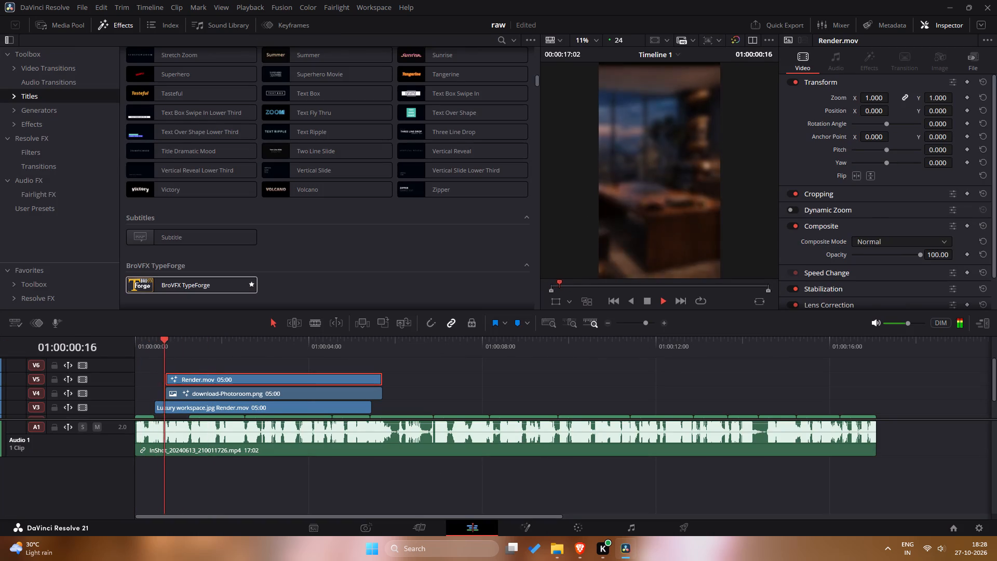
pyautogui.press('space')
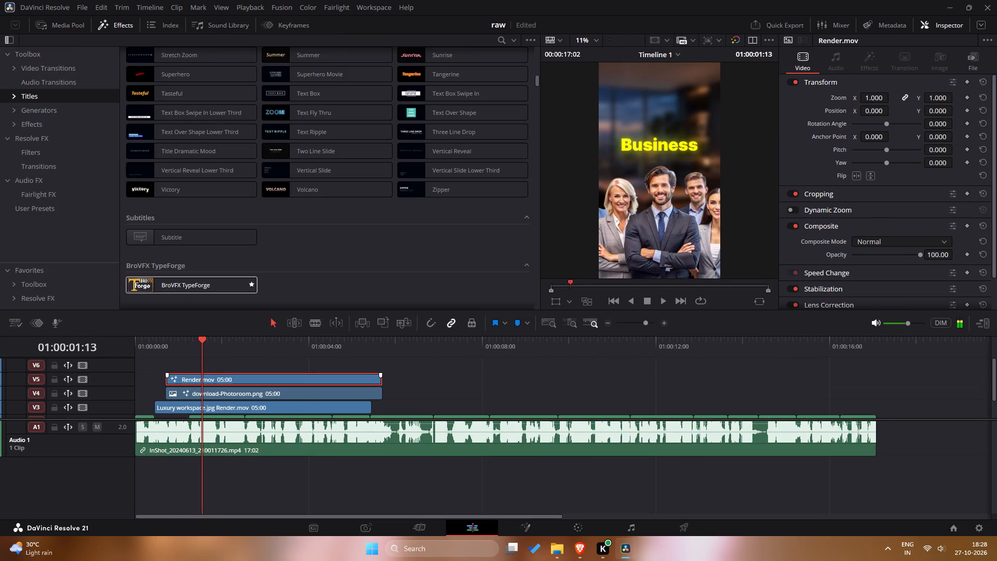
# Swap the two clips so the people cut-out is on V5 above the keyed title on V4, keeping their start times.
pyautogui.moveTo(186, 389); pyautogui.dragTo(184, 367)
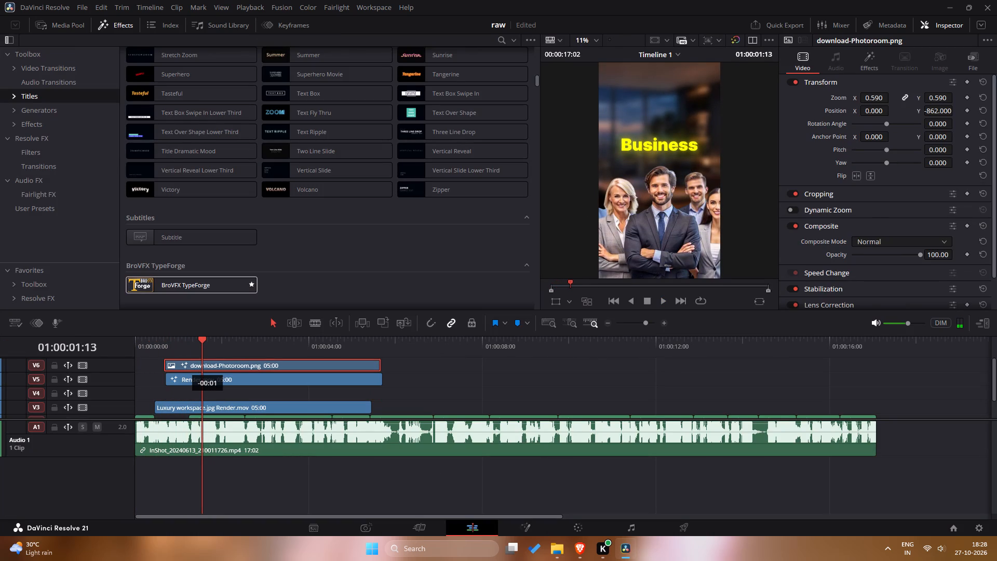
pyautogui.moveTo(184, 367); pyautogui.dragTo(185, 367)
pyautogui.moveTo(185, 375); pyautogui.dragTo(185, 386)
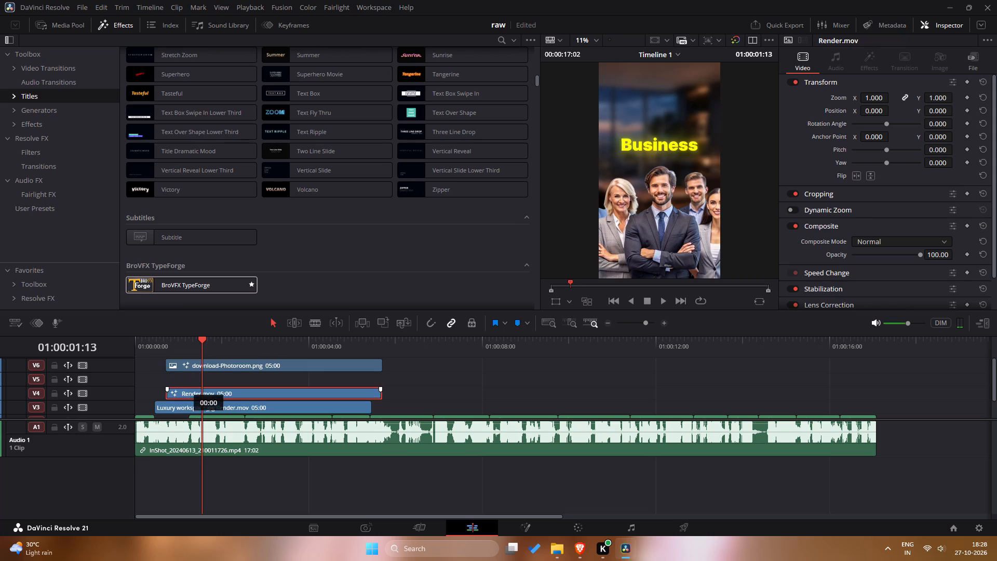
pyautogui.moveTo(185, 386); pyautogui.dragTo(185, 386)
pyautogui.moveTo(186, 368); pyautogui.dragTo(185, 384)
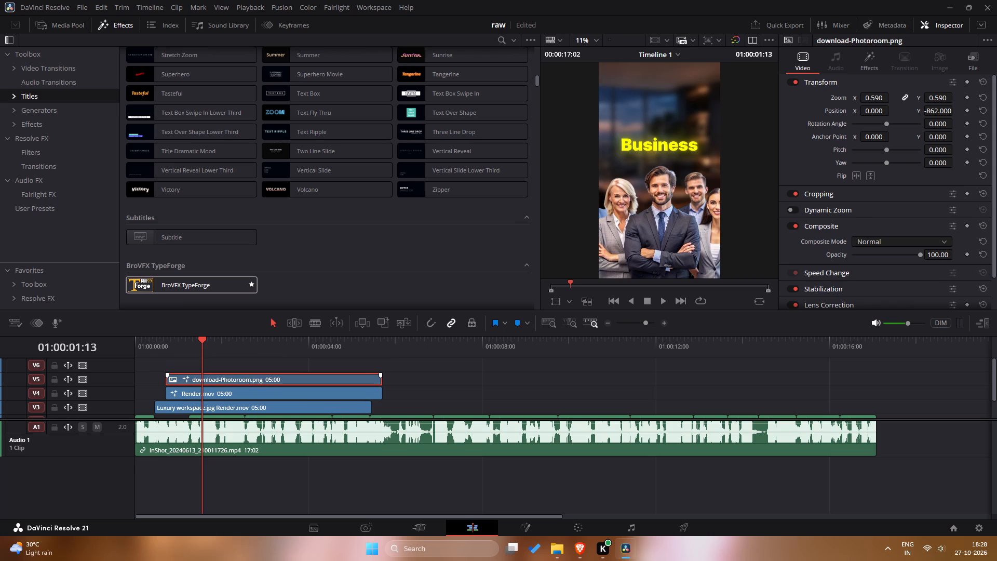
# Play the opening twice from the timeline's start to check the title rising behind the people.
pyautogui.moveTo(200, 344); pyautogui.dragTo(123, 351)
pyautogui.press('space')
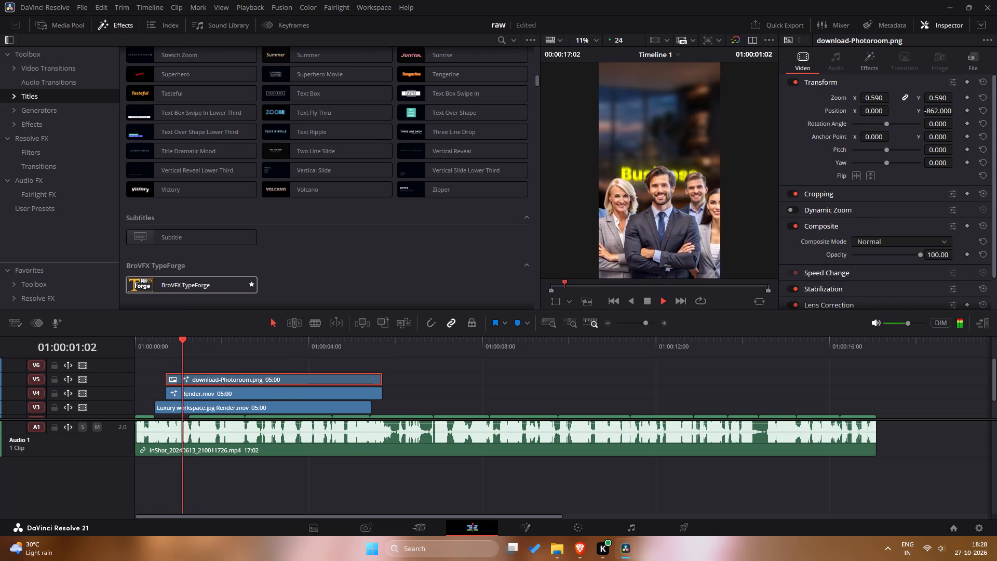
pyautogui.press('space')
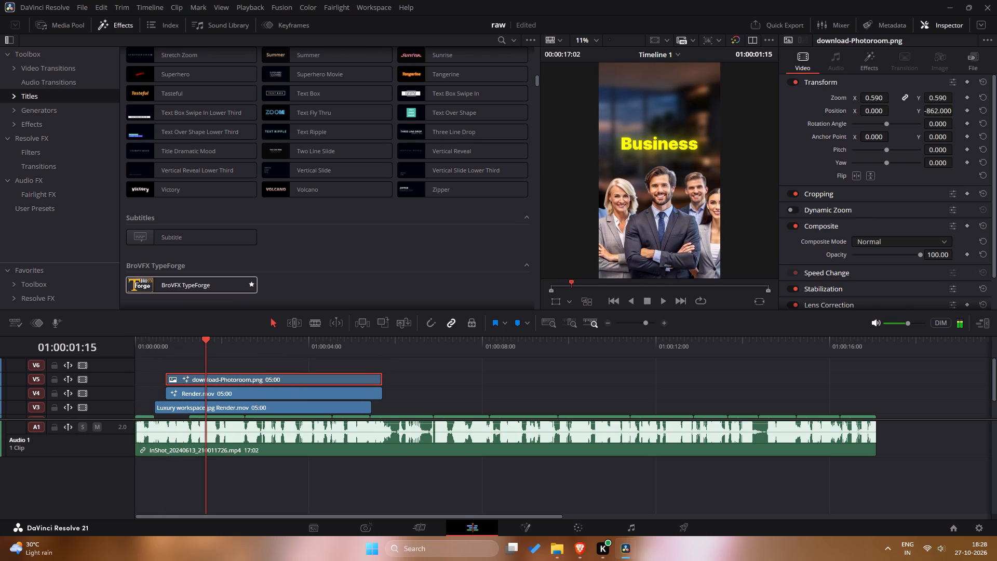
pyautogui.moveTo(204, 340); pyautogui.dragTo(173, 346)
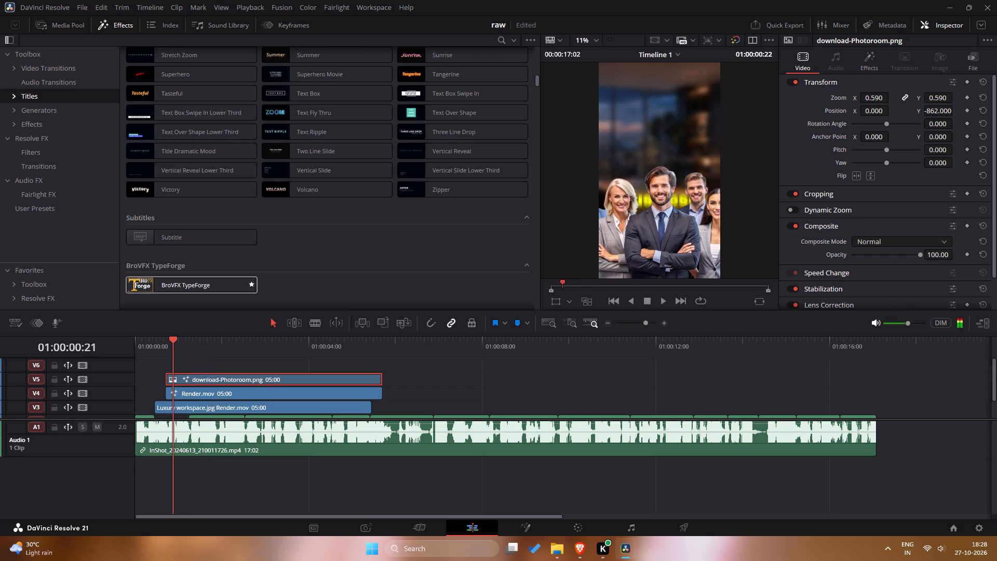
pyautogui.moveTo(173, 346); pyautogui.dragTo(126, 359)
pyautogui.press('space')
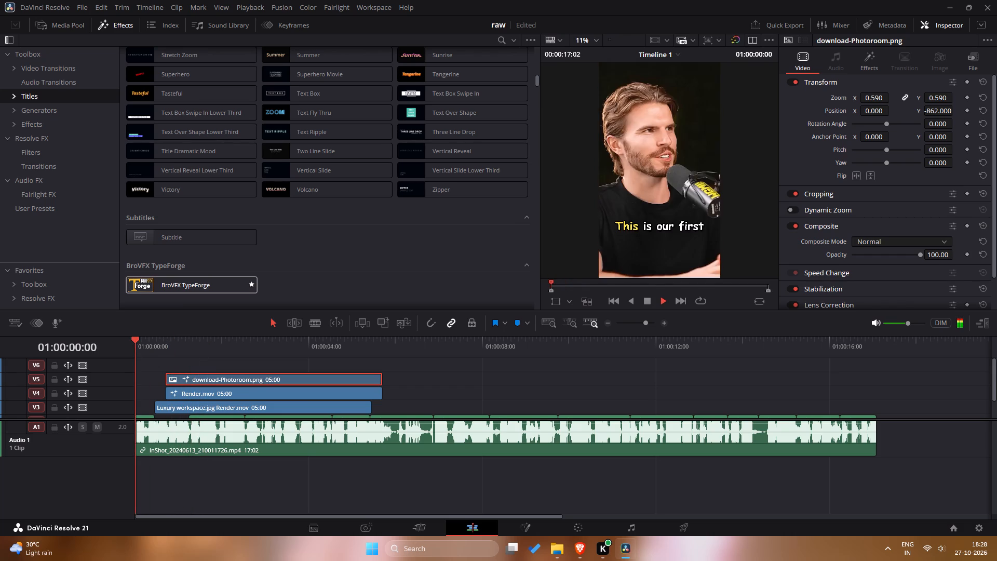
pyautogui.press('space')
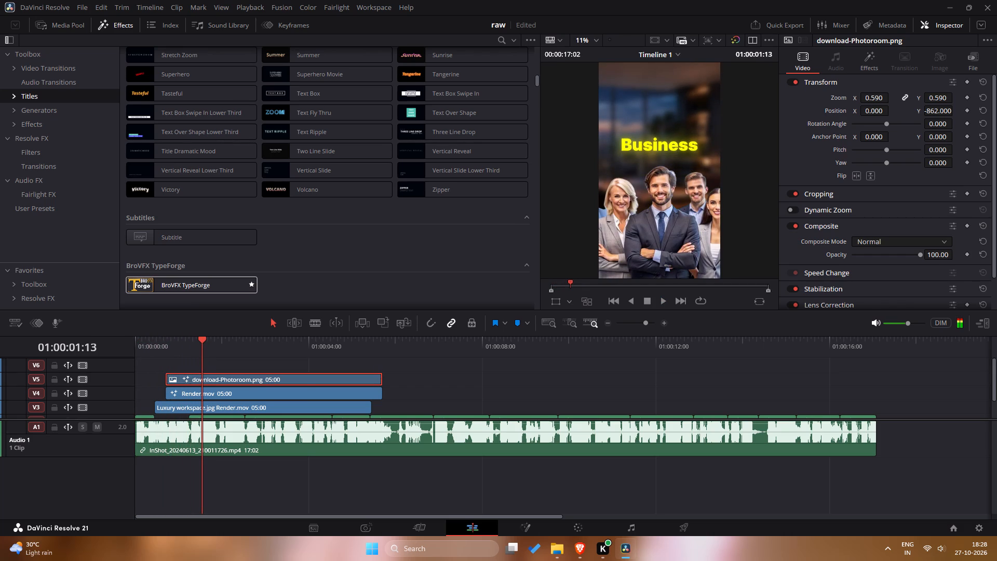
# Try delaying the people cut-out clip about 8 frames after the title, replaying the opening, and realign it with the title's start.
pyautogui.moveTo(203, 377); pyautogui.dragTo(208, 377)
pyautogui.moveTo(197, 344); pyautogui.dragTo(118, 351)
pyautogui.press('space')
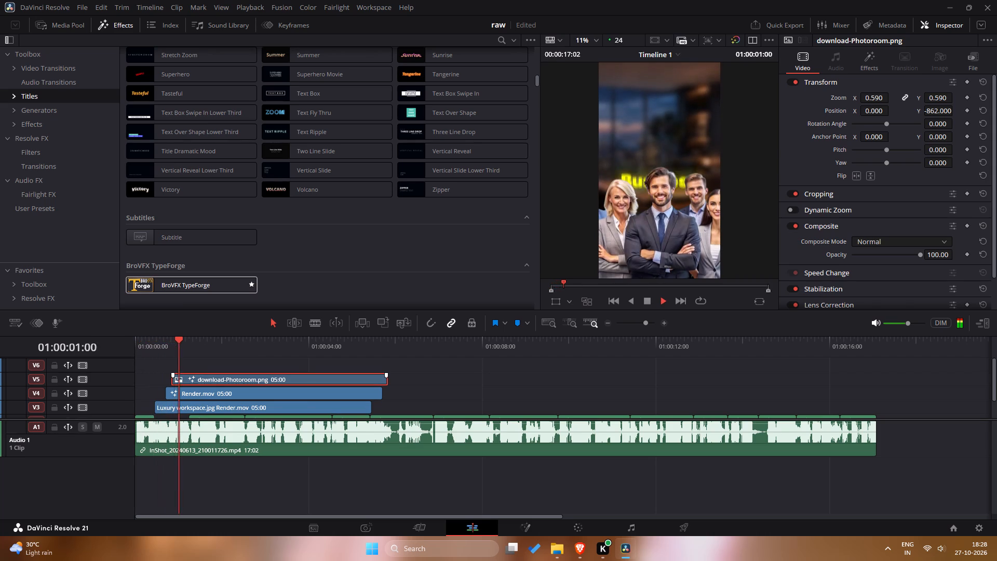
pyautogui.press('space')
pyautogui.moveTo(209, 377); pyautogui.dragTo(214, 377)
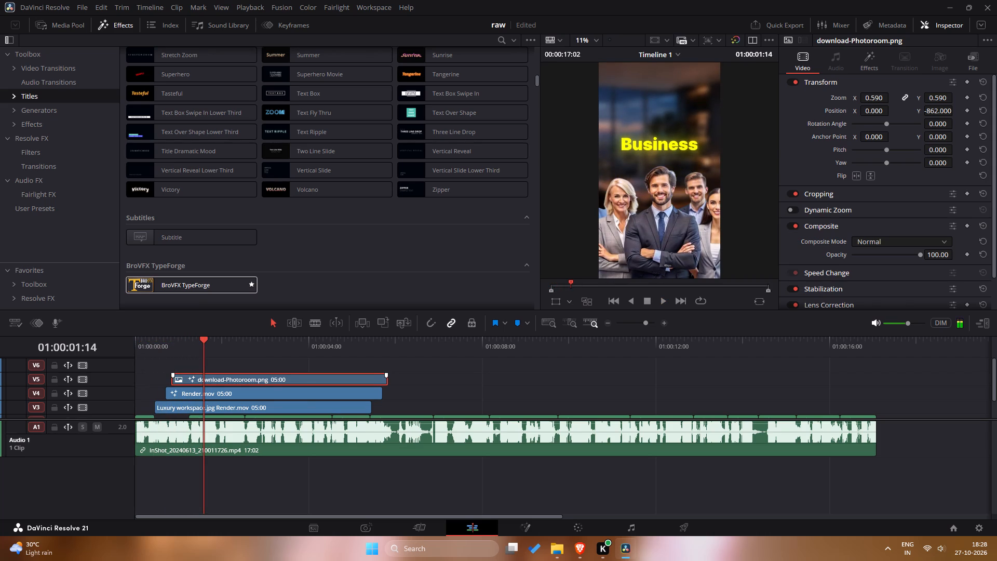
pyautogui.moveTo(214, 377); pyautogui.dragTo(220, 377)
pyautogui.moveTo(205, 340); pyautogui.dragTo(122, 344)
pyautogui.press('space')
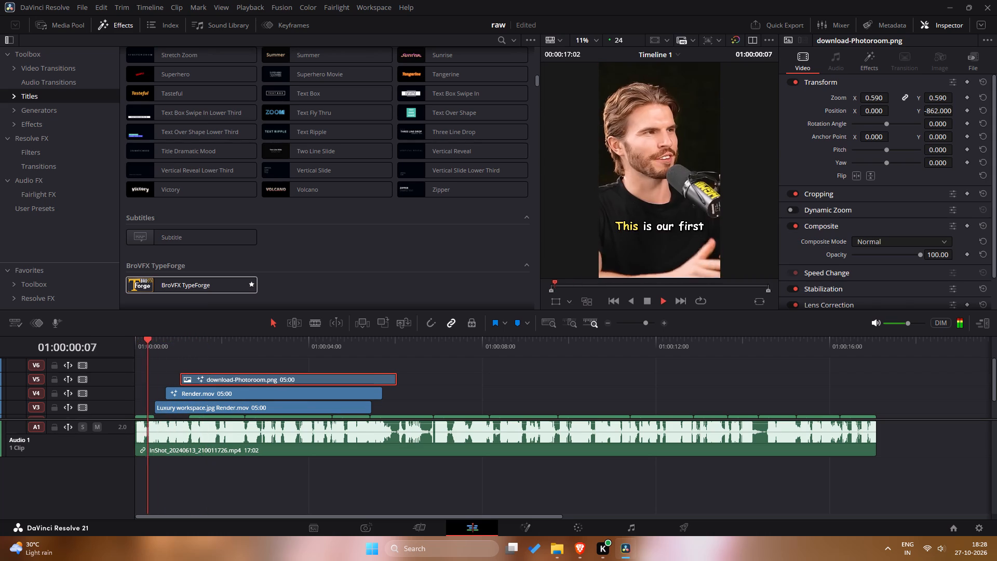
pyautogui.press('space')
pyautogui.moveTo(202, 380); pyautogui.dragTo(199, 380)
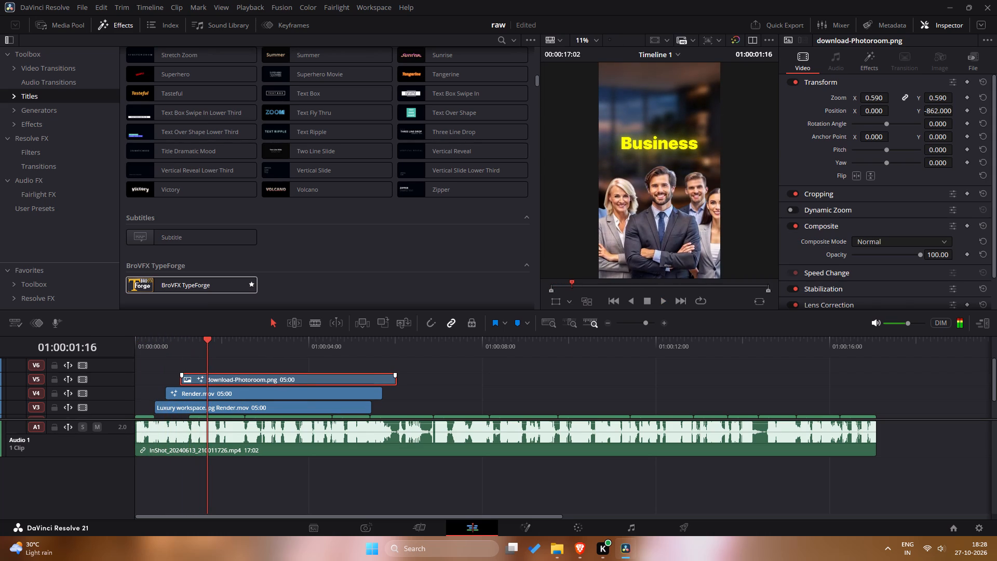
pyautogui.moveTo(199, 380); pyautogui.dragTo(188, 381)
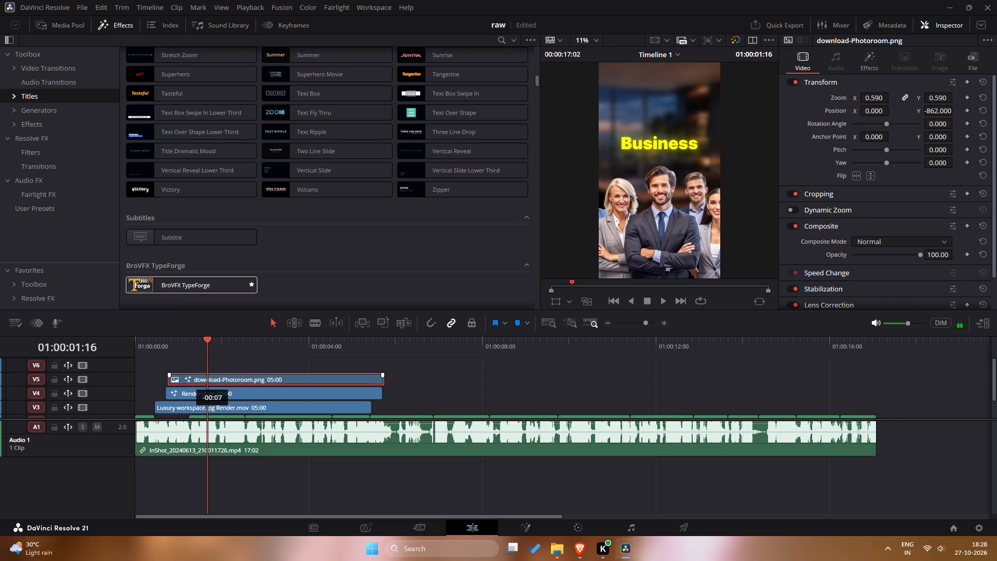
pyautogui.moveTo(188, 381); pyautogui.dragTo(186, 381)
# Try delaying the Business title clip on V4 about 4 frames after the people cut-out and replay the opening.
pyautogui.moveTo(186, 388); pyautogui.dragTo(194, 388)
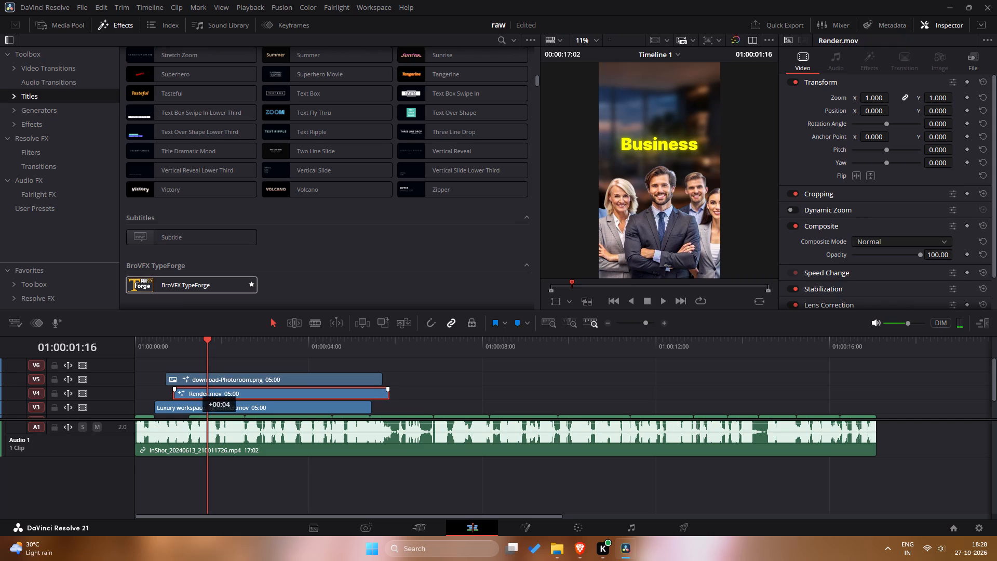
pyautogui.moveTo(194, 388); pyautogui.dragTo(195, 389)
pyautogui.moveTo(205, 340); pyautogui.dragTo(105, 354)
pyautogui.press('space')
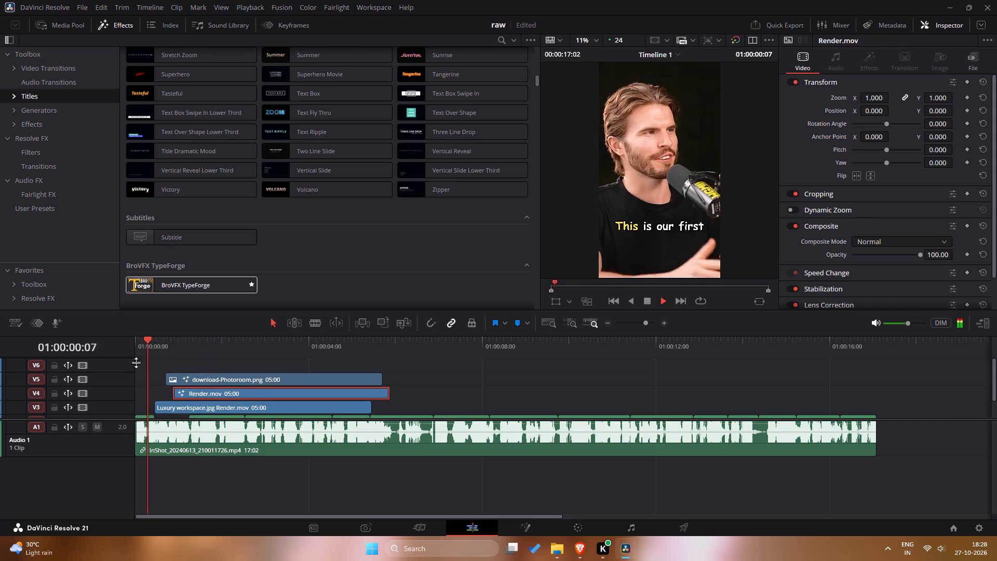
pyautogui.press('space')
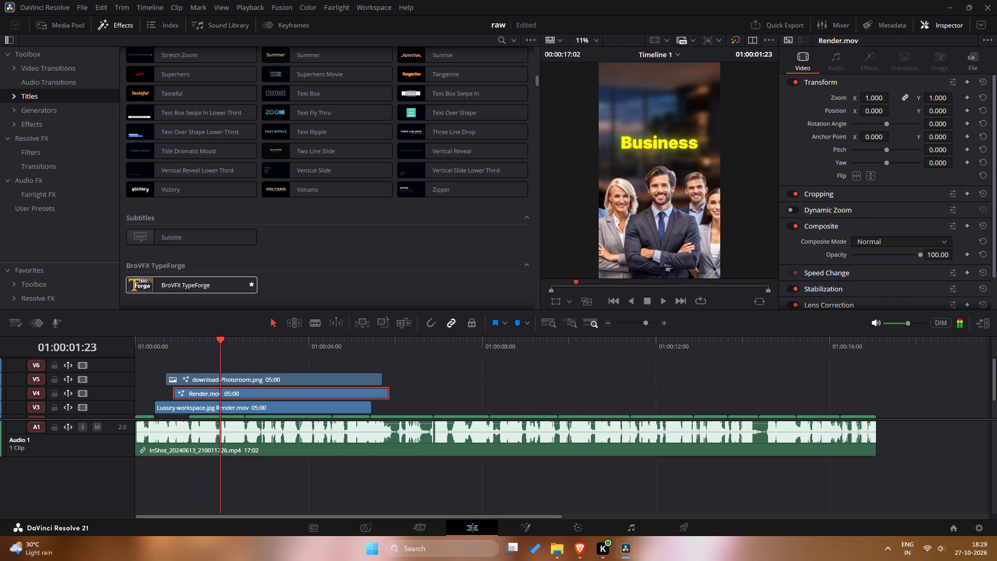
# Move the title clip on V4 earlier so it starts about 2 frames after the people cut-out, and replay the opening.
pyautogui.moveTo(189, 392); pyautogui.dragTo(185, 392)
pyautogui.moveTo(185, 392); pyautogui.dragTo(184, 393)
pyautogui.moveTo(217, 348); pyautogui.dragTo(79, 368)
pyautogui.press('space')
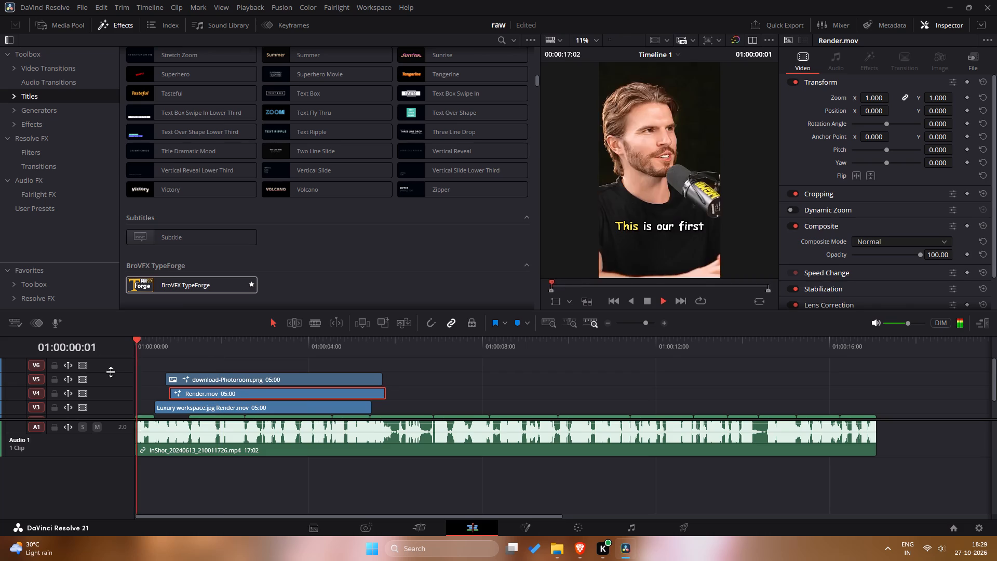
pyautogui.press('space')
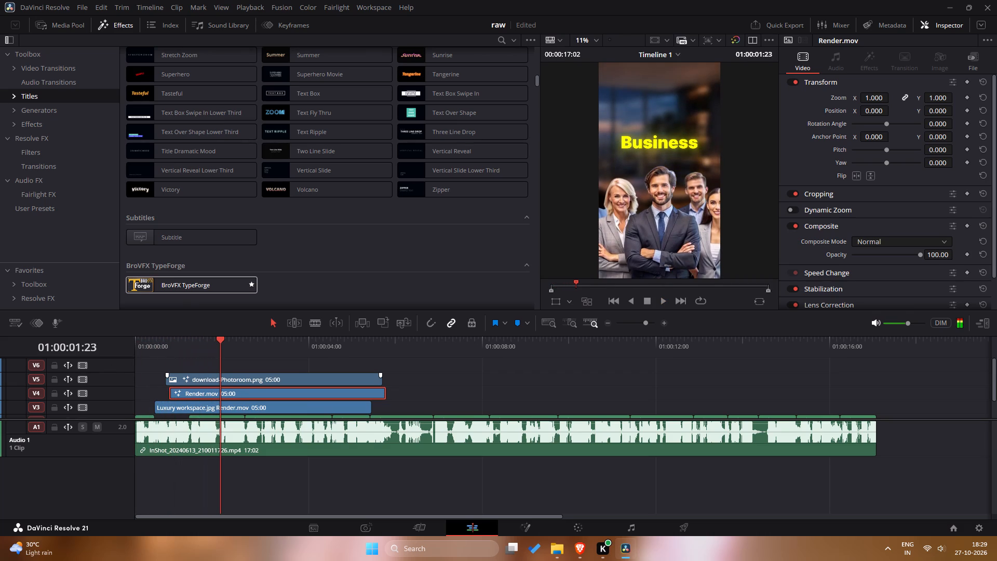
# Replay the opening twice and scrub through the first second to examine how the people cut-out and the title enter.
pyautogui.moveTo(209, 341); pyautogui.dragTo(98, 353)
pyautogui.press('space')
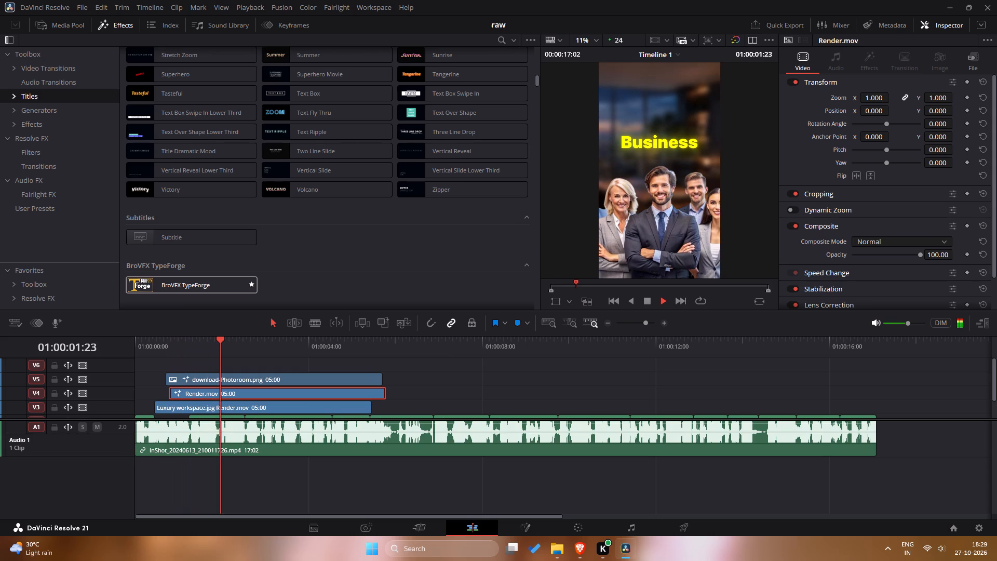
pyautogui.press('space')
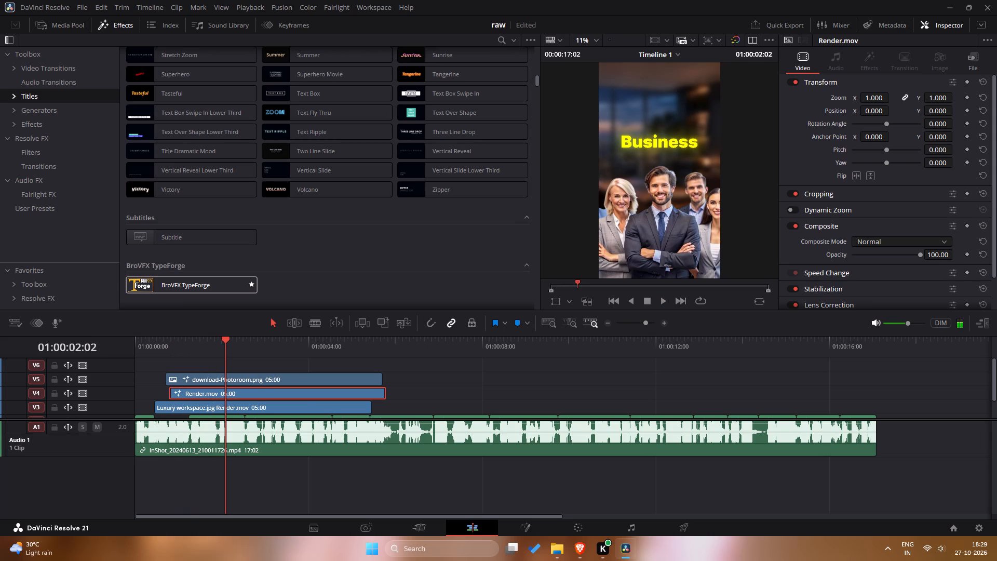
pyautogui.moveTo(221, 349); pyautogui.dragTo(94, 379)
pyautogui.press('space')
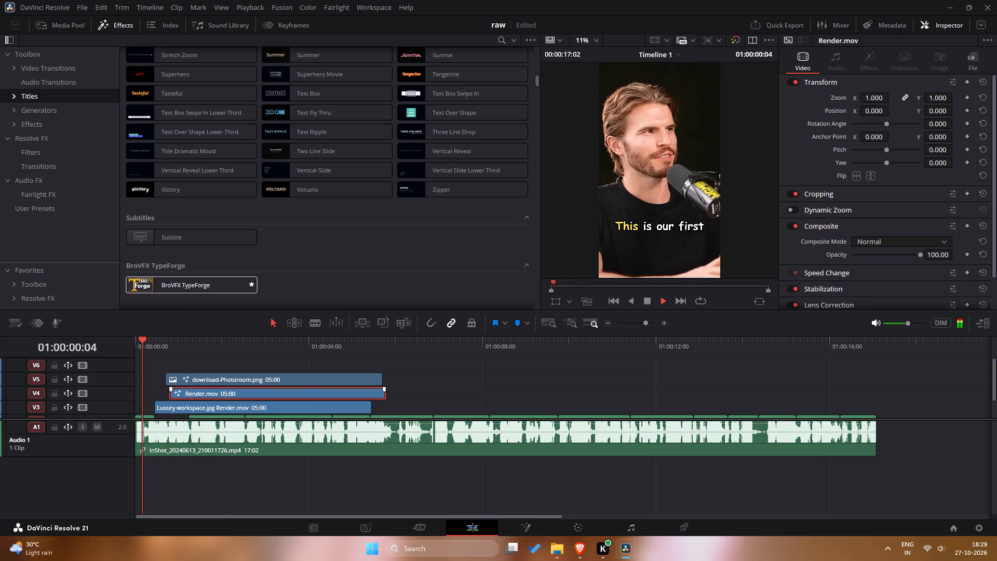
pyautogui.press('space')
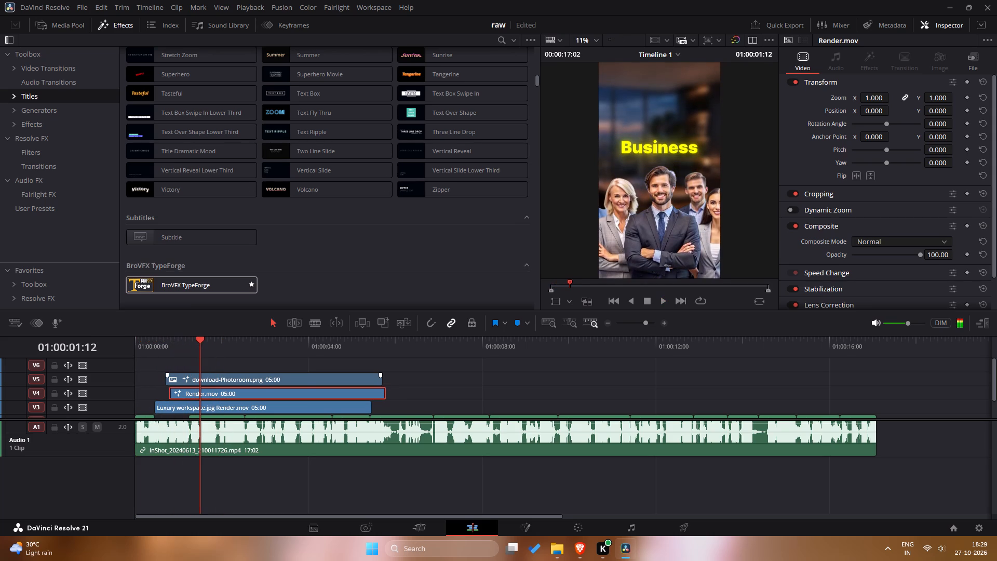
pyautogui.click(212, 377)
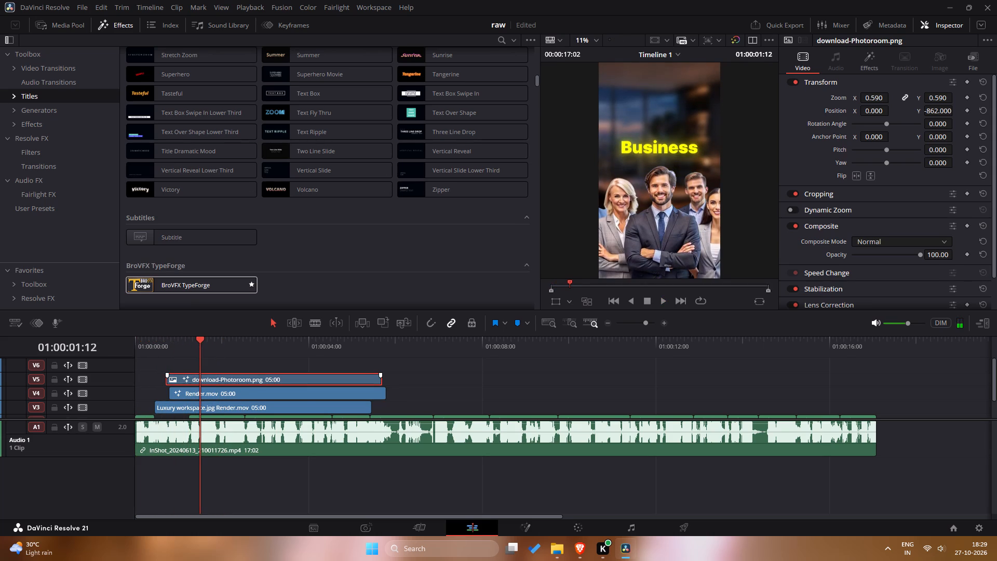
pyautogui.moveTo(199, 339); pyautogui.dragTo(182, 341)
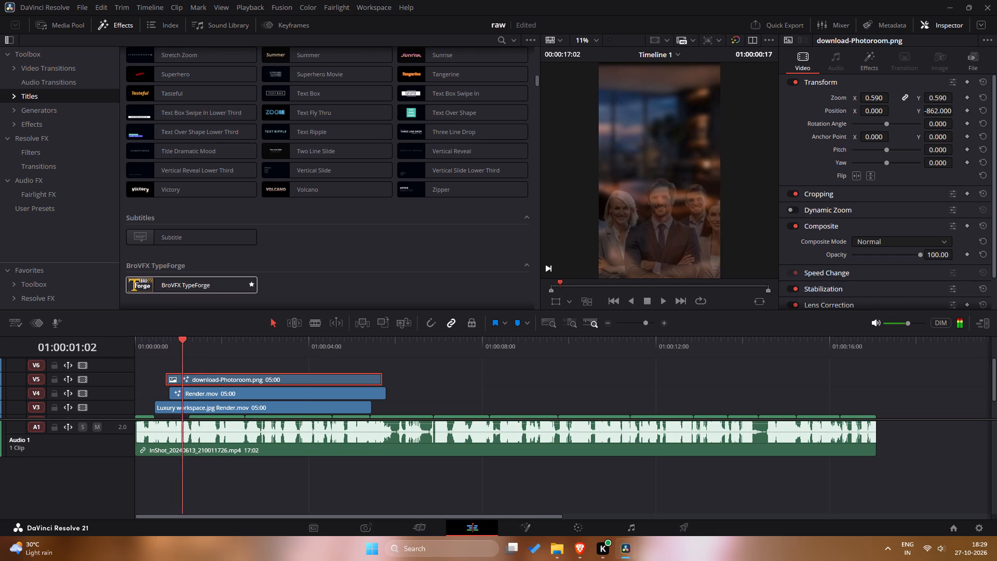
pyautogui.moveTo(182, 341); pyautogui.dragTo(183, 347)
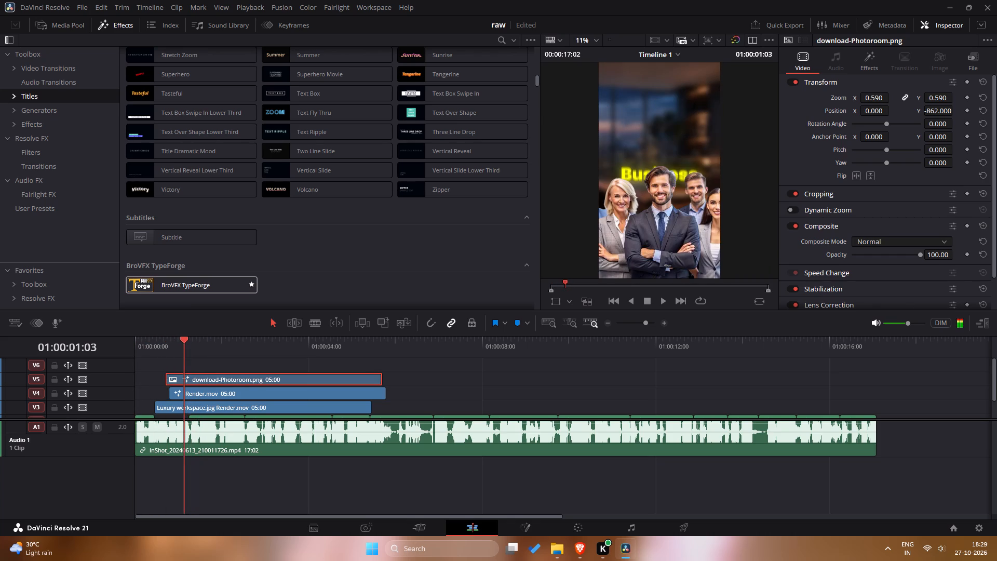
pyautogui.moveTo(183, 347); pyautogui.dragTo(175, 348)
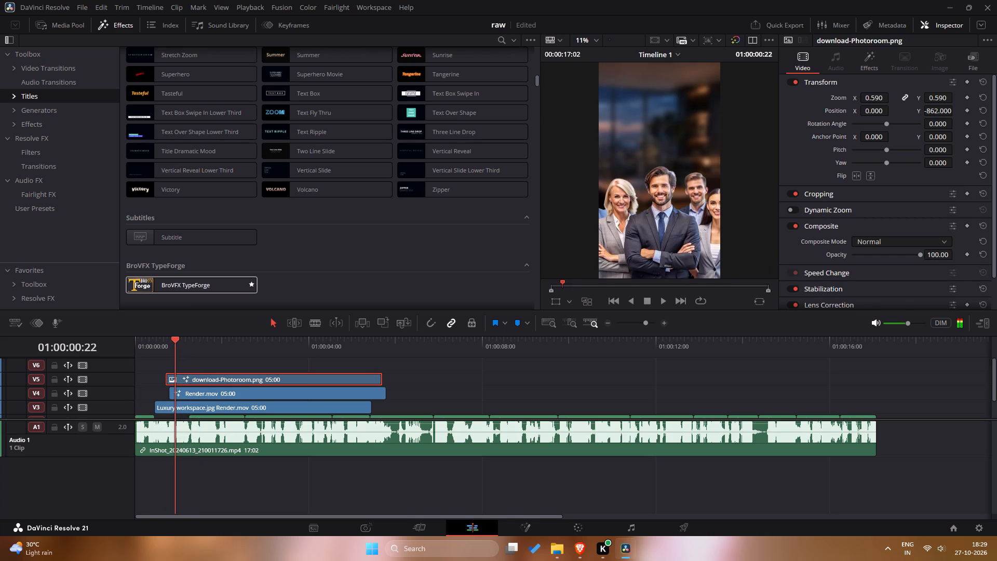
pyautogui.moveTo(175, 348); pyautogui.dragTo(173, 355)
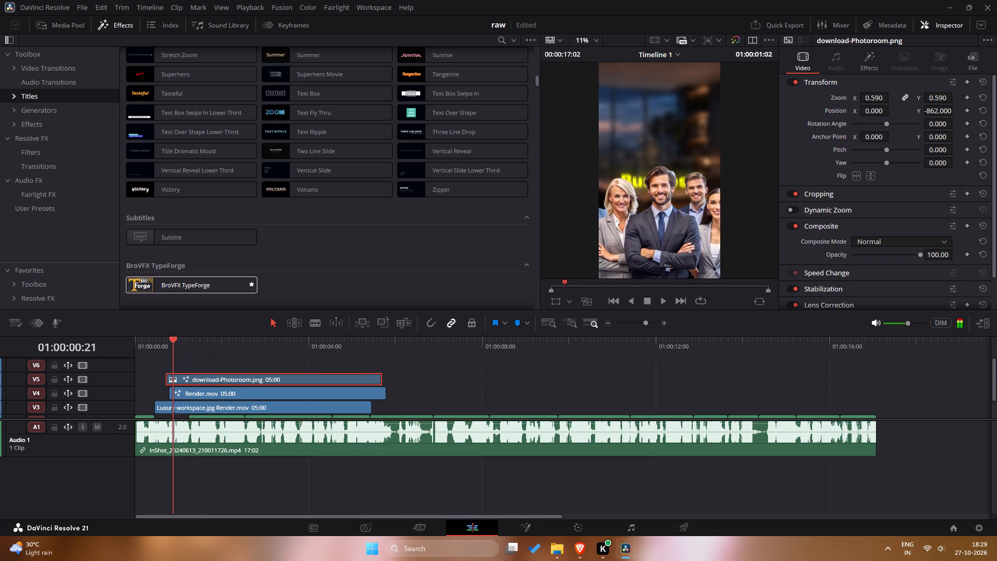
pyautogui.moveTo(173, 355); pyautogui.dragTo(159, 357)
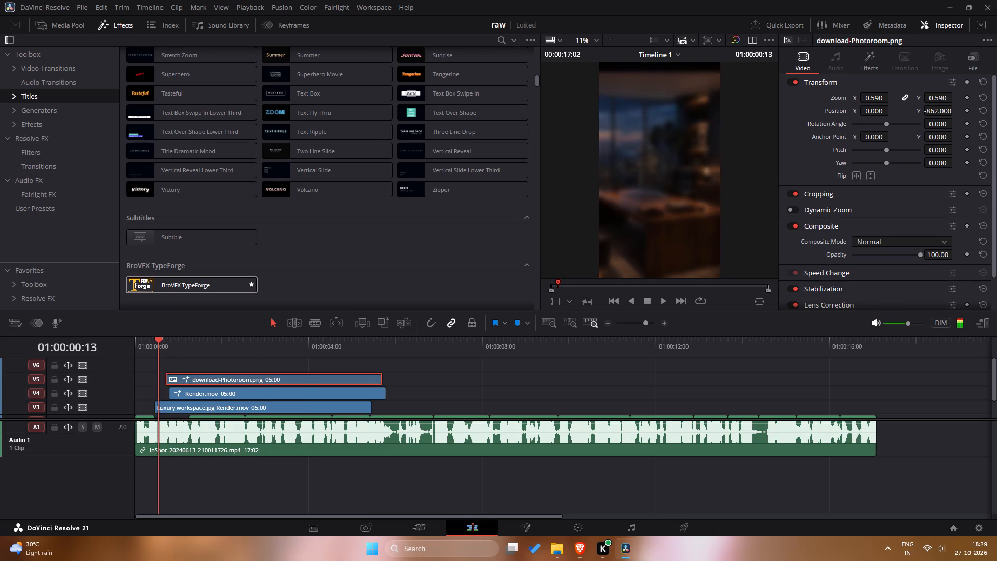
pyautogui.moveTo(159, 357); pyautogui.dragTo(164, 357)
# Render the download-Photoroom.png clip on V5 in place, saving the file to the render davin folder.
pyautogui.rightClick(197, 376)
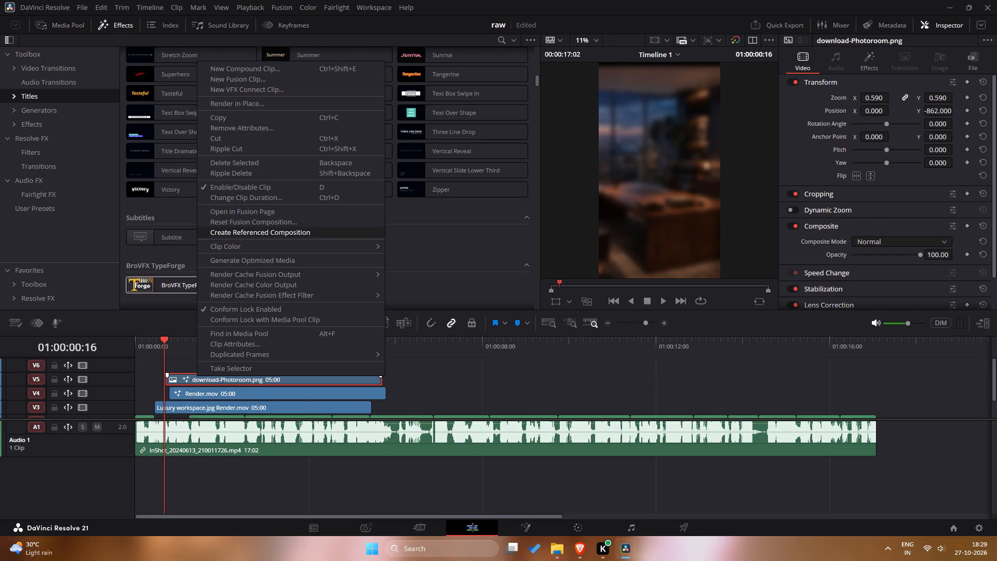
pyautogui.click(182, 378)
pyautogui.rightClick(182, 378)
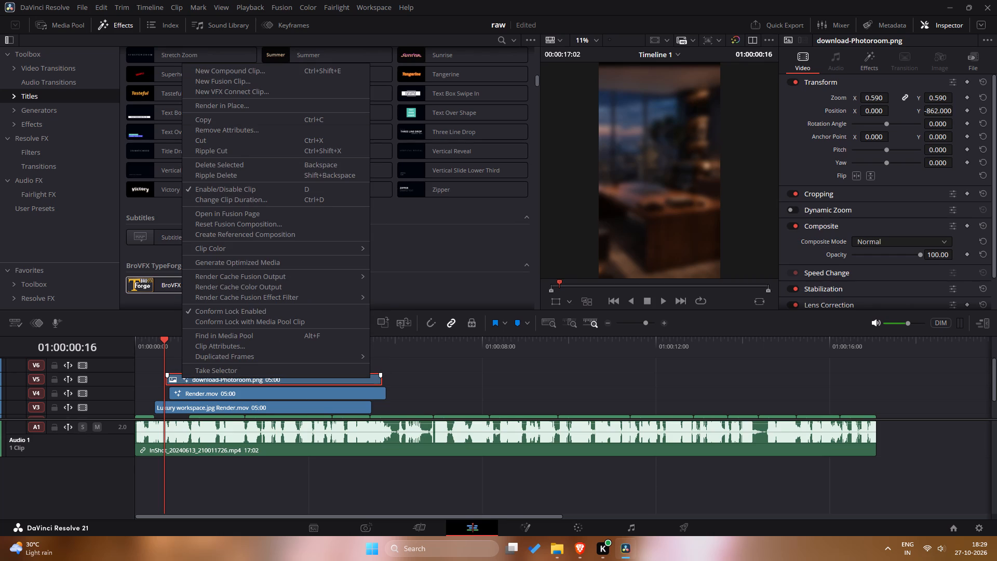
pyautogui.click(241, 109)
pyautogui.click(554, 346)
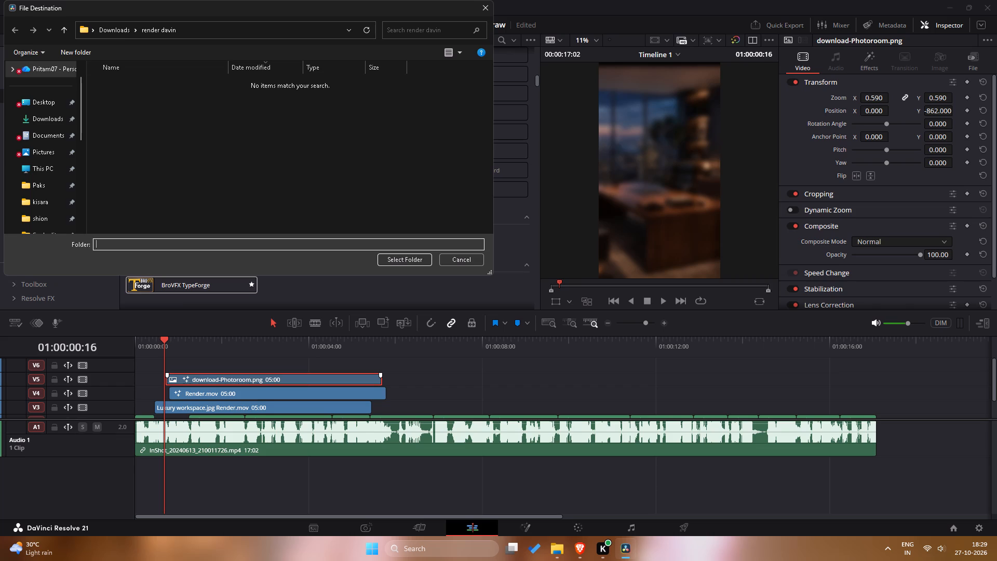
pyautogui.click(403, 260)
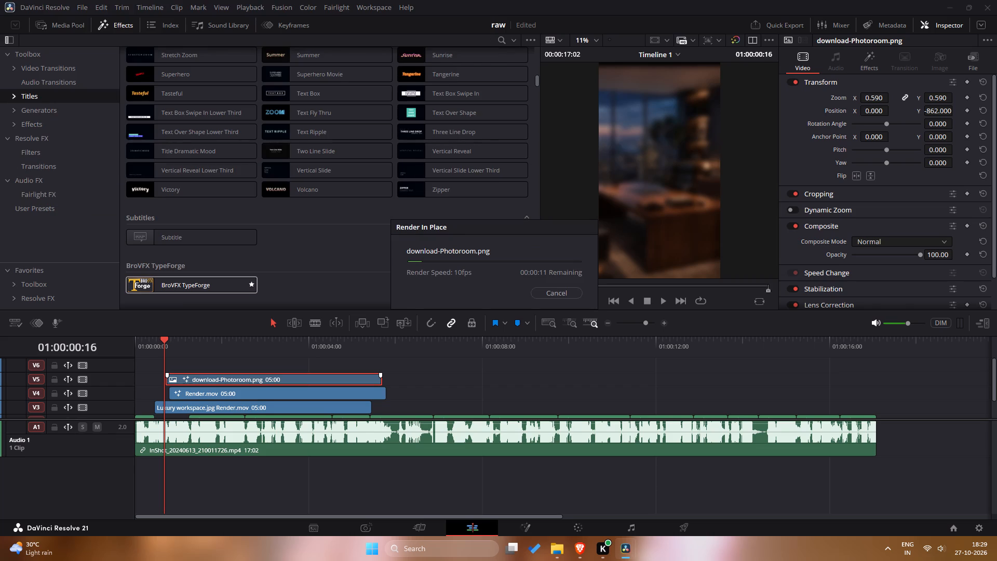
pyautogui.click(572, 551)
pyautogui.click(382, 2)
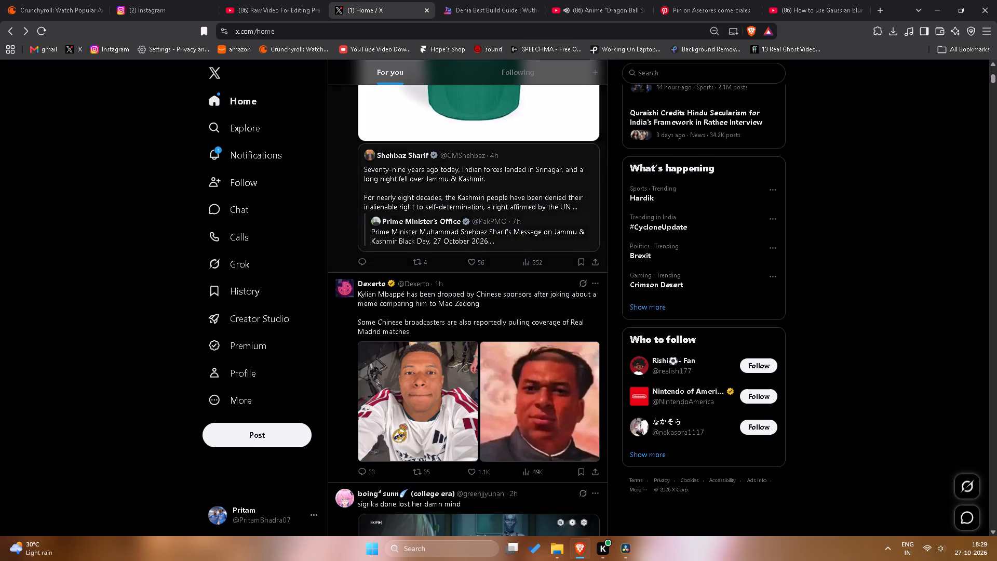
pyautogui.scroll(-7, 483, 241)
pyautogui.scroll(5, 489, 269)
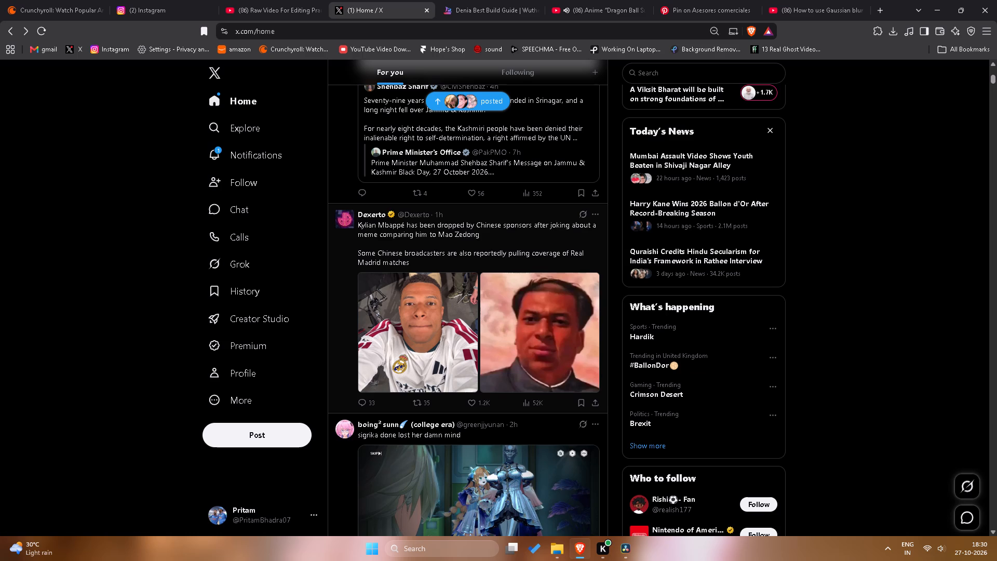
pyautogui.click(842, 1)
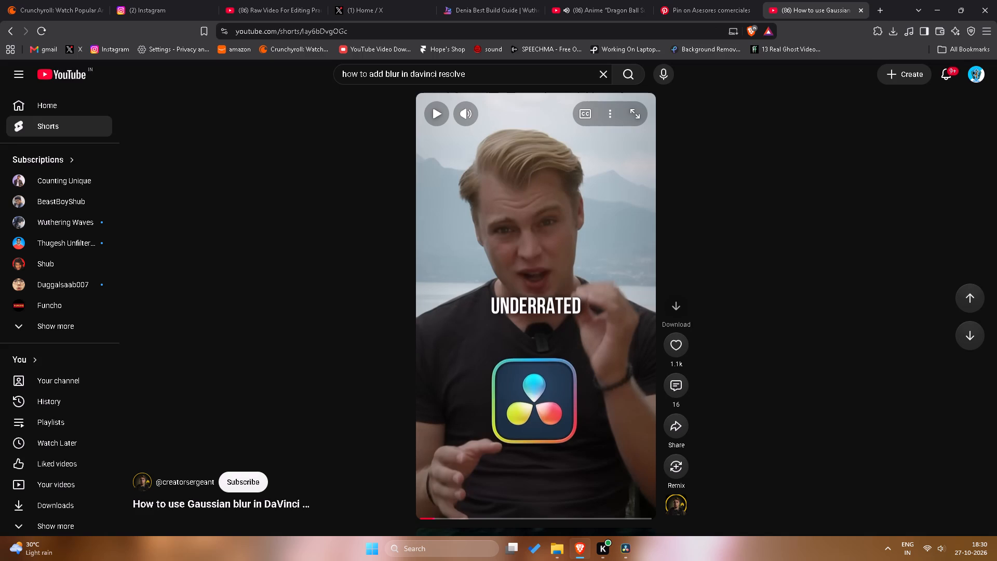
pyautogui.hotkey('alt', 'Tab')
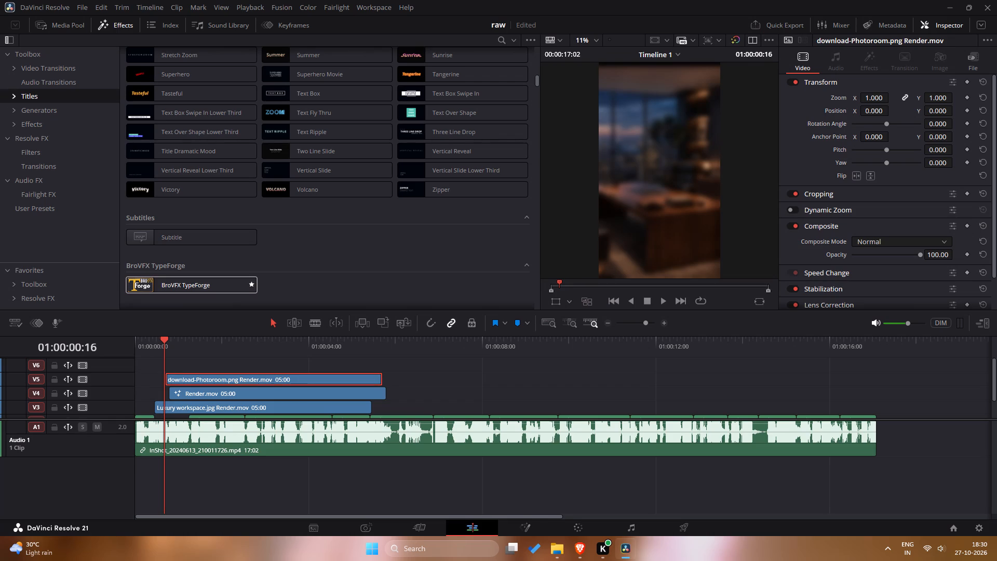
# Play the opening from the timeline's start to check the rendered people cut-out over the title and office.
pyautogui.moveTo(164, 346); pyautogui.dragTo(116, 356)
pyautogui.press('space')
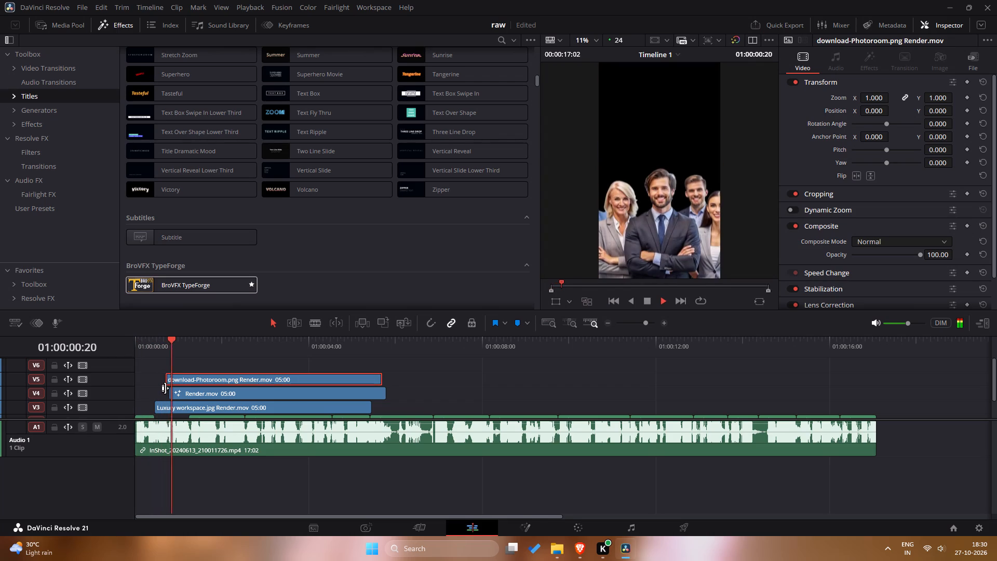
pyautogui.press('space')
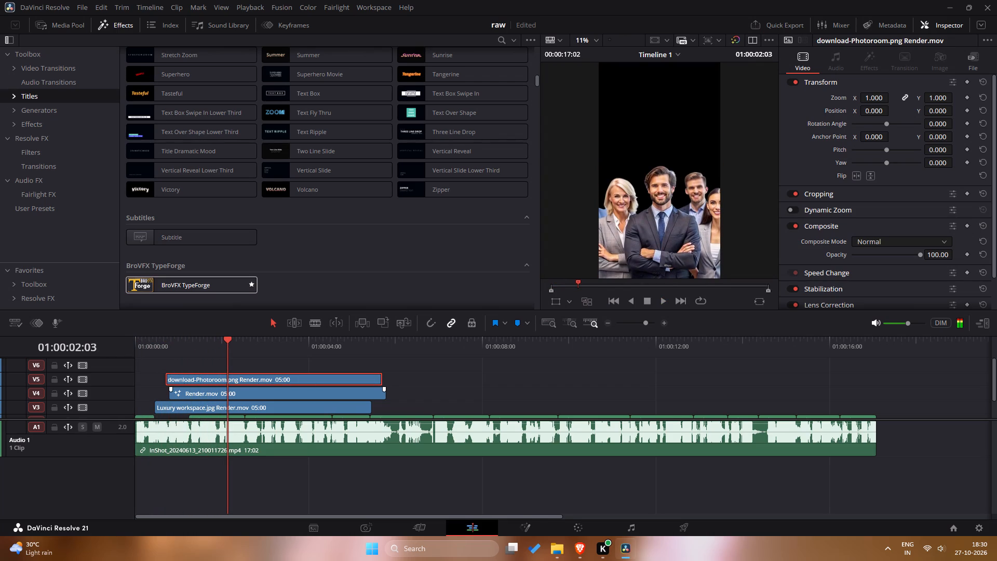
# Add a Delta Keyer to the rendered people clip's Fusion composition, sample its black background as the reference colour, and return to the timeline.
pyautogui.click(208, 380)
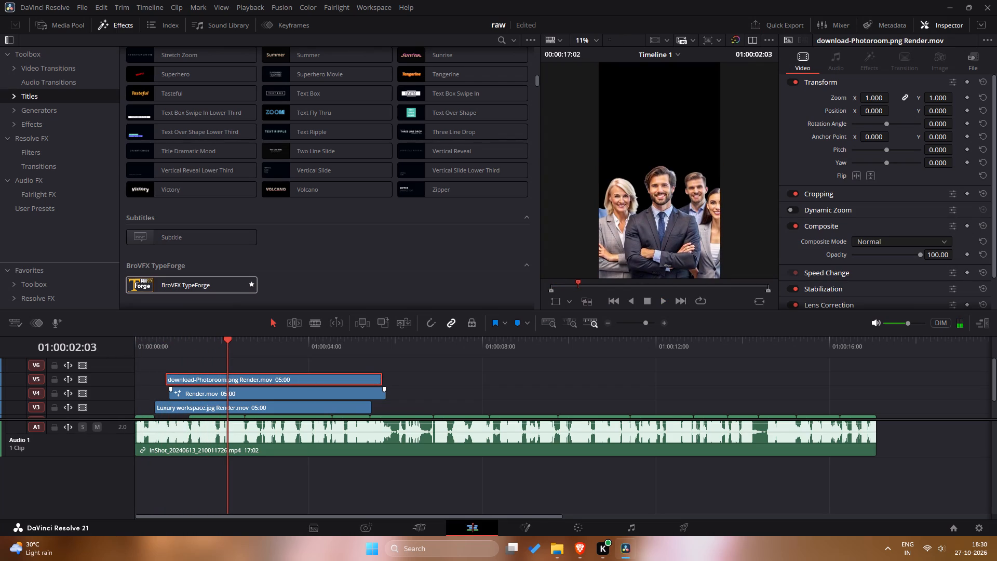
pyautogui.click(205, 391)
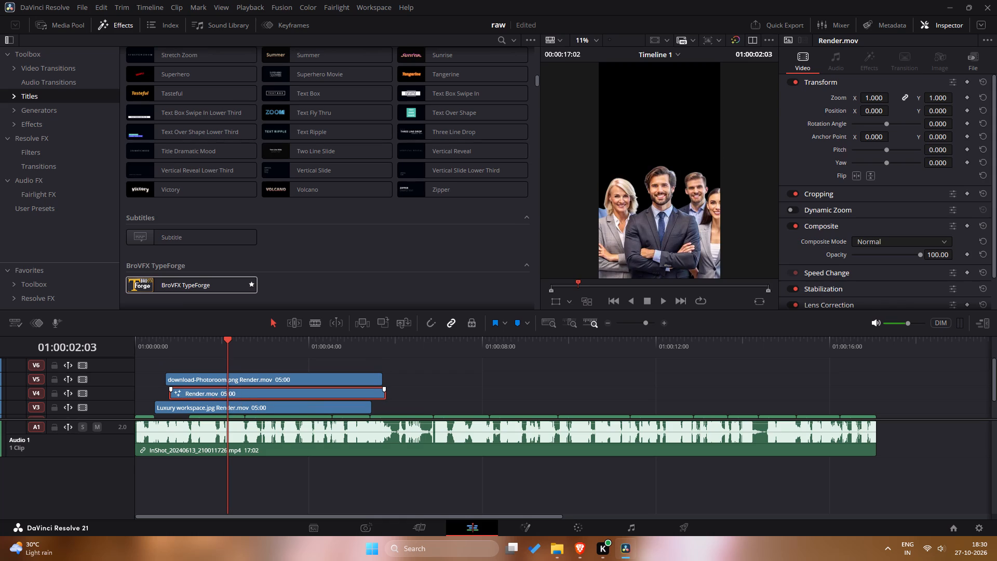
pyautogui.click(198, 378)
pyautogui.click(517, 528)
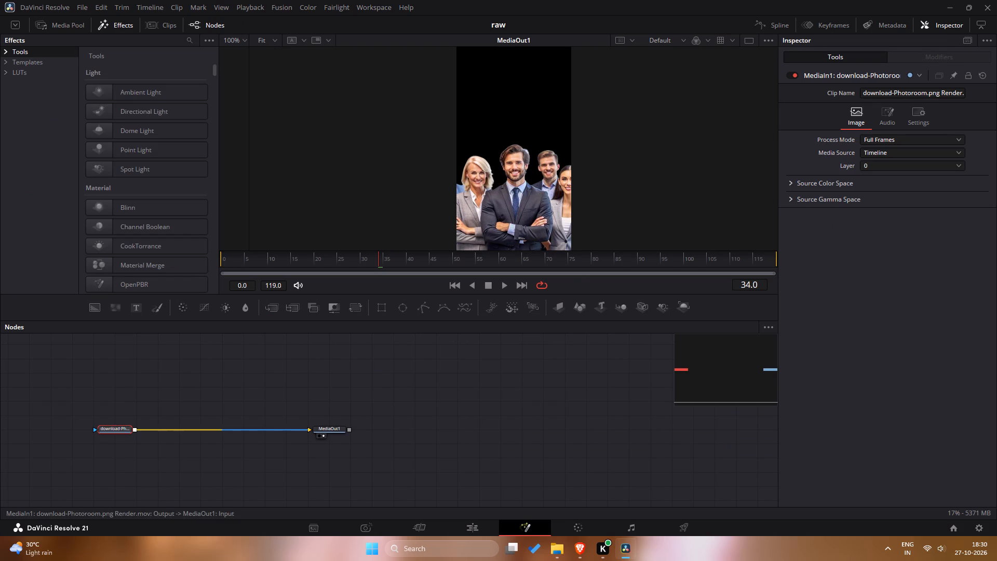
pyautogui.hotkey('ctrl', 'space')
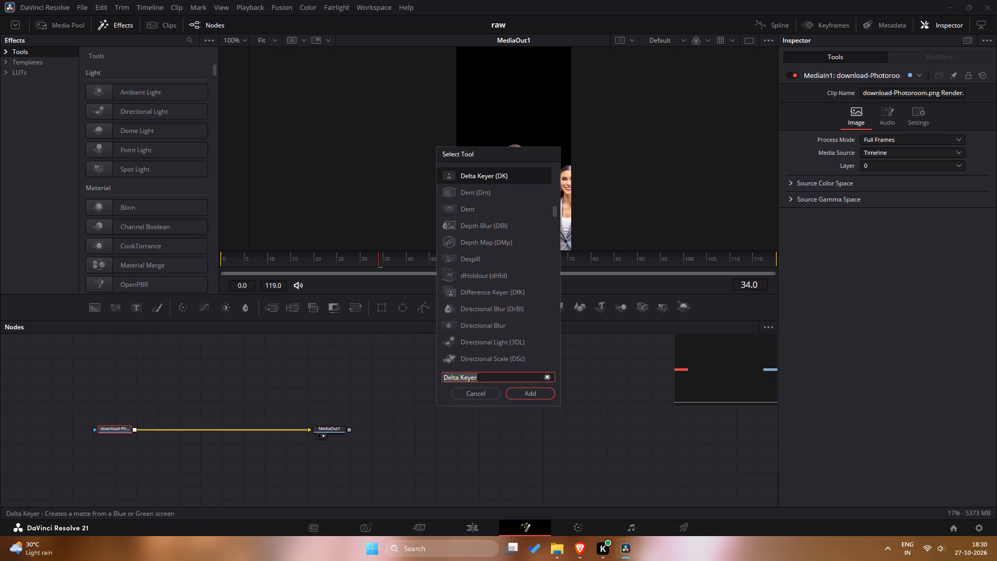
pyautogui.click(509, 172)
pyautogui.click(521, 393)
pyautogui.moveTo(923, 241); pyautogui.dragTo(562, 94)
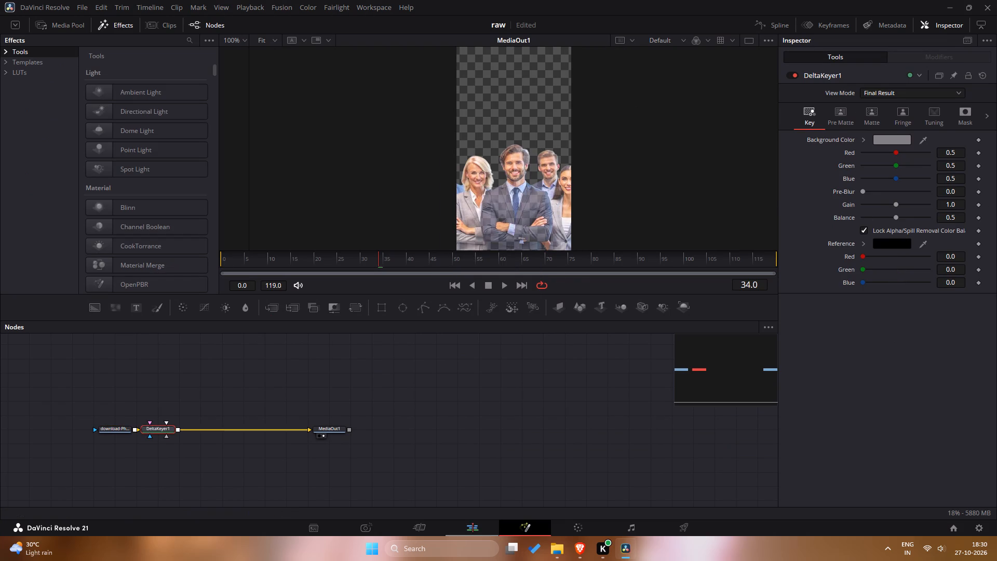
pyautogui.click(481, 532)
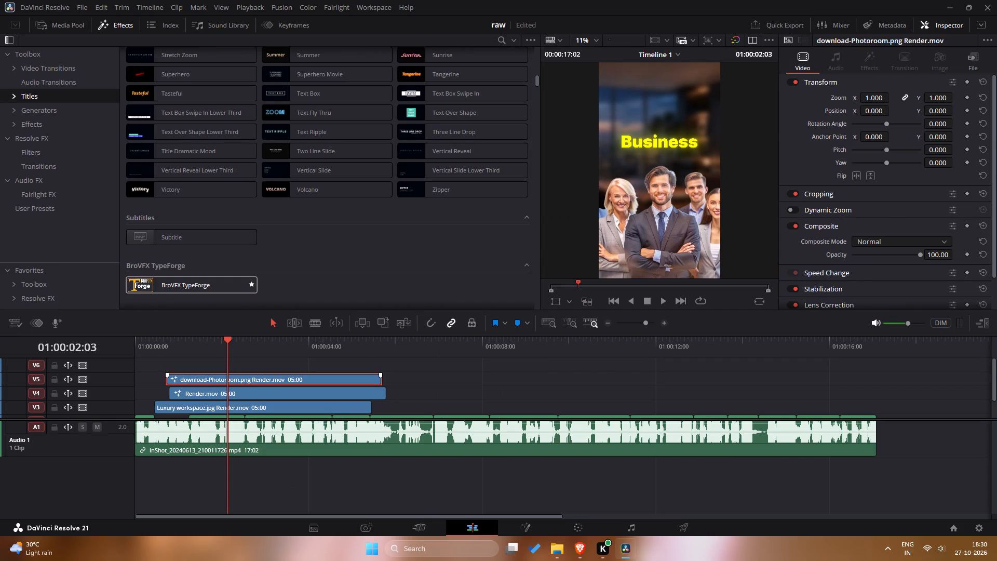
# Play the opening from the timeline's start and examine how the title and keyed cut-out overlap at 01:00:00:20.
pyautogui.moveTo(227, 343); pyautogui.dragTo(122, 350)
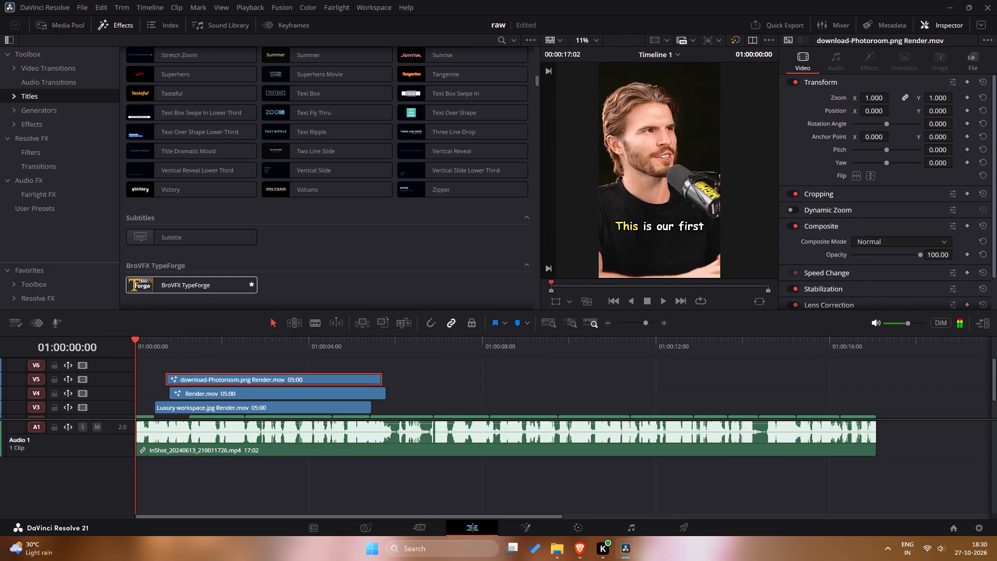
pyautogui.press('space')
pyautogui.press('space')
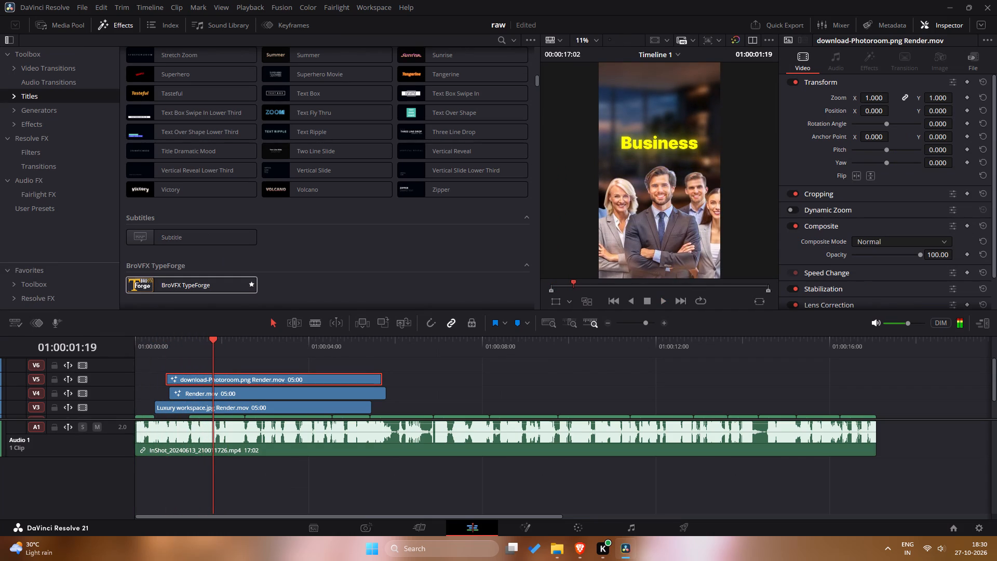
pyautogui.moveTo(207, 349); pyautogui.dragTo(171, 350)
pyautogui.click(197, 390)
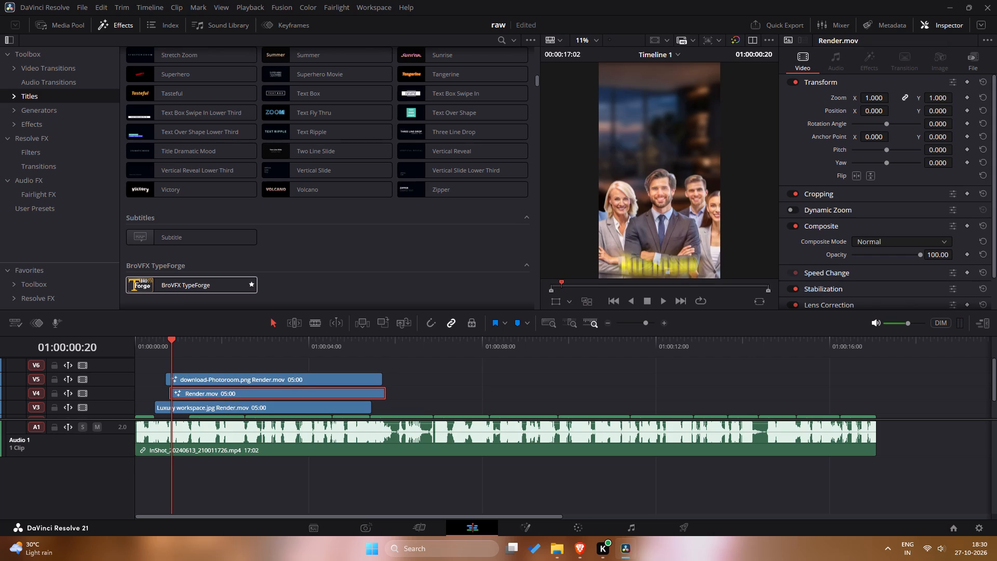
# Play the opening from the timeline's start and scrub around 01:00:00:17 to examine how the keyed cut-out and title enter.
pyautogui.moveTo(168, 339); pyautogui.dragTo(104, 343)
pyautogui.press('space')
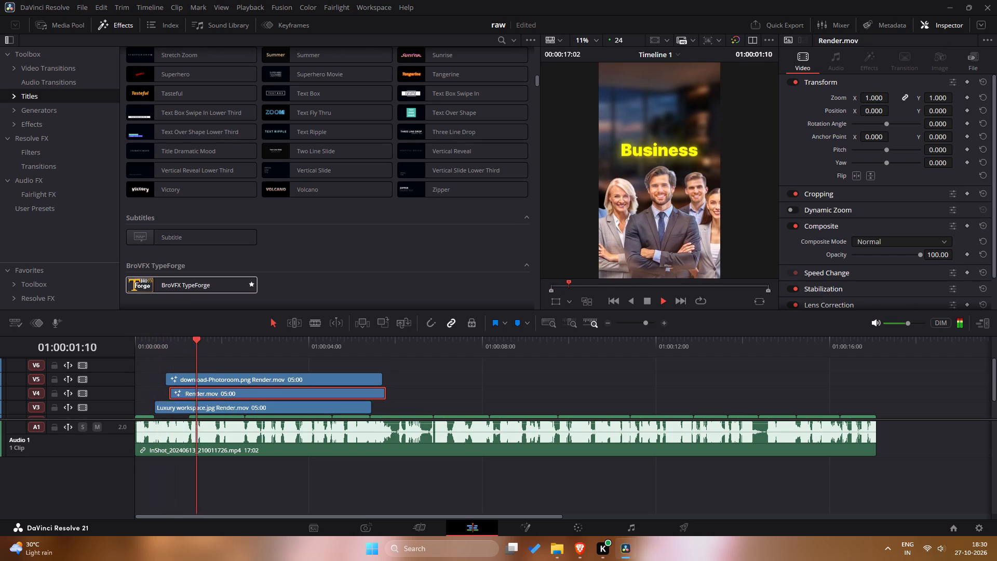
pyautogui.press('space')
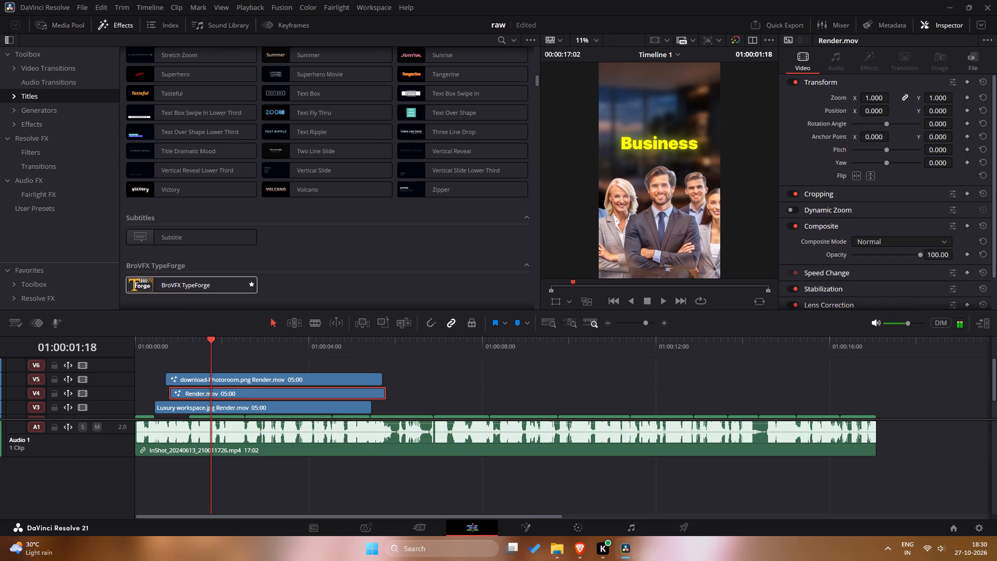
pyautogui.moveTo(214, 340); pyautogui.dragTo(179, 345)
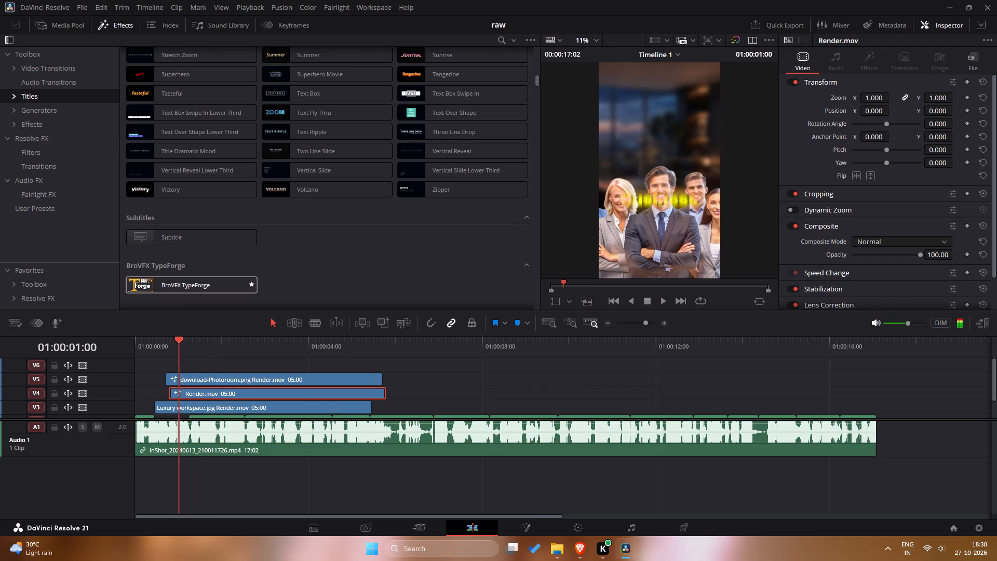
pyautogui.moveTo(179, 345); pyautogui.dragTo(168, 347)
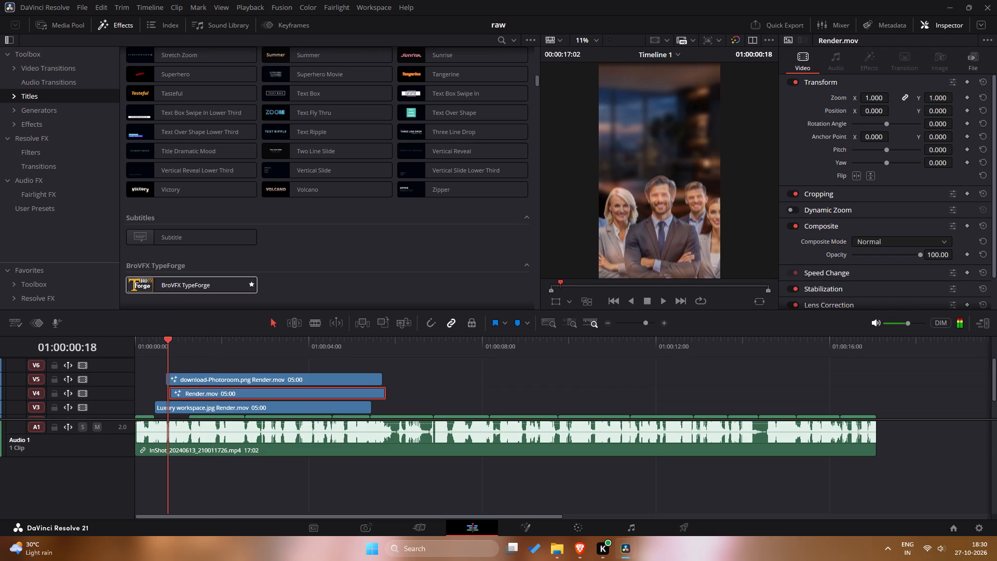
pyautogui.moveTo(168, 347); pyautogui.dragTo(167, 347)
pyautogui.moveTo(167, 347); pyautogui.dragTo(170, 352)
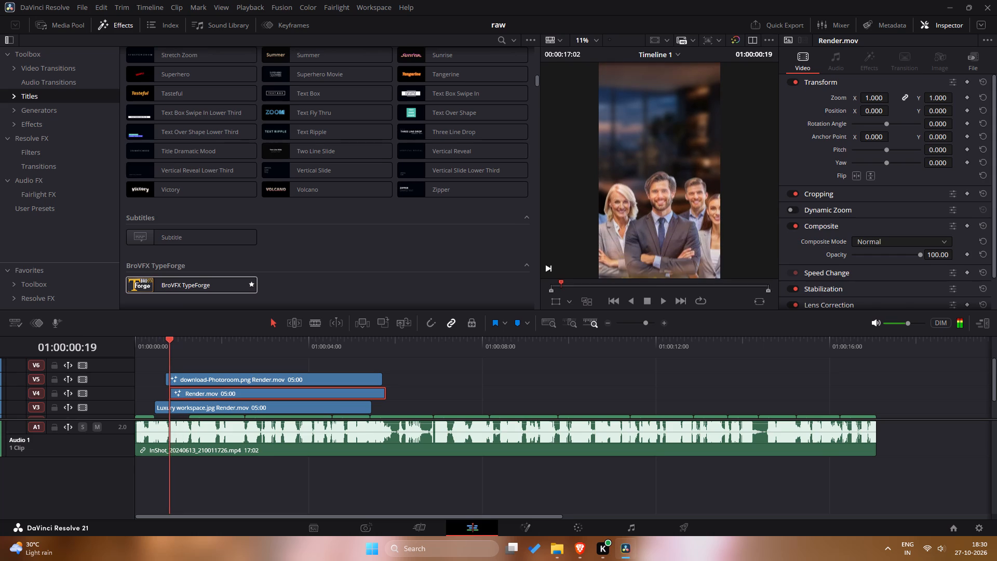
pyautogui.moveTo(170, 352); pyautogui.dragTo(165, 357)
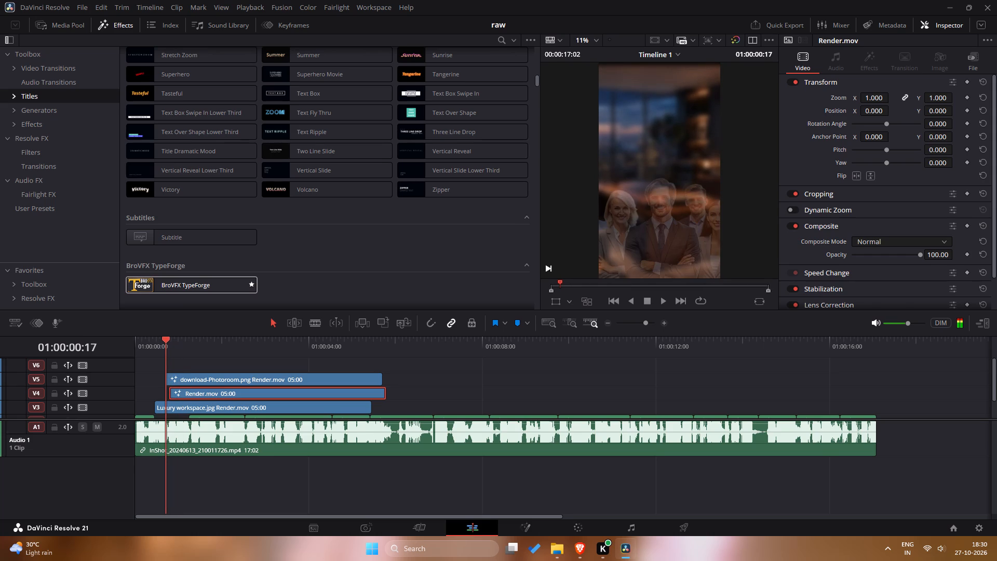
pyautogui.moveTo(165, 357); pyautogui.dragTo(166, 357)
# Undo the people cut-out's render in place on V5, going back to the original download-Photoroom.png clip.
pyautogui.click(212, 380)
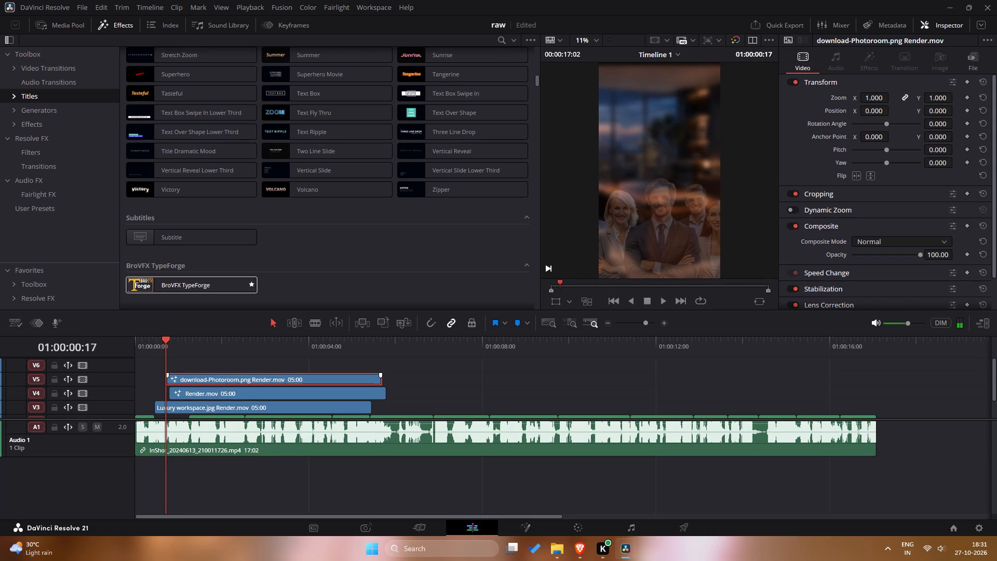
pyautogui.hotkey('ctrl', 'z')
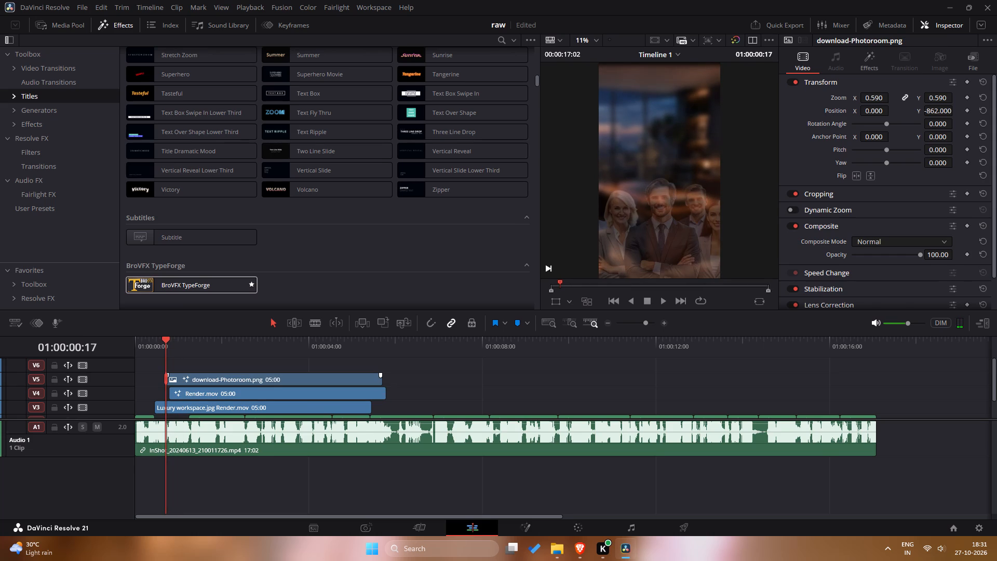
# Play the opening repeatedly from the timeline's start to examine the Business title rising behind the original people cut-out.
pyautogui.press('space')
pyautogui.press('space')
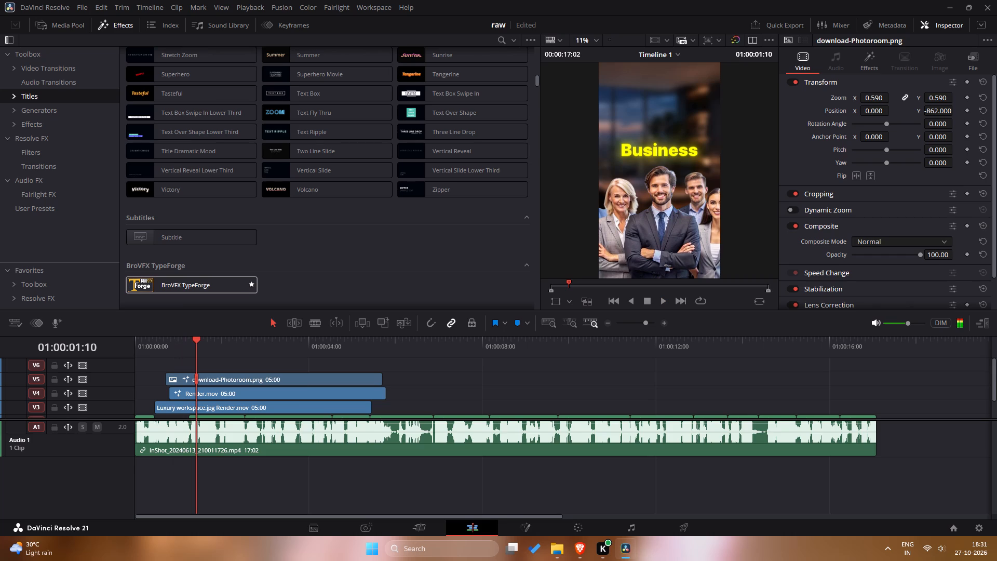
pyautogui.moveTo(193, 340); pyautogui.dragTo(87, 349)
pyautogui.press('space')
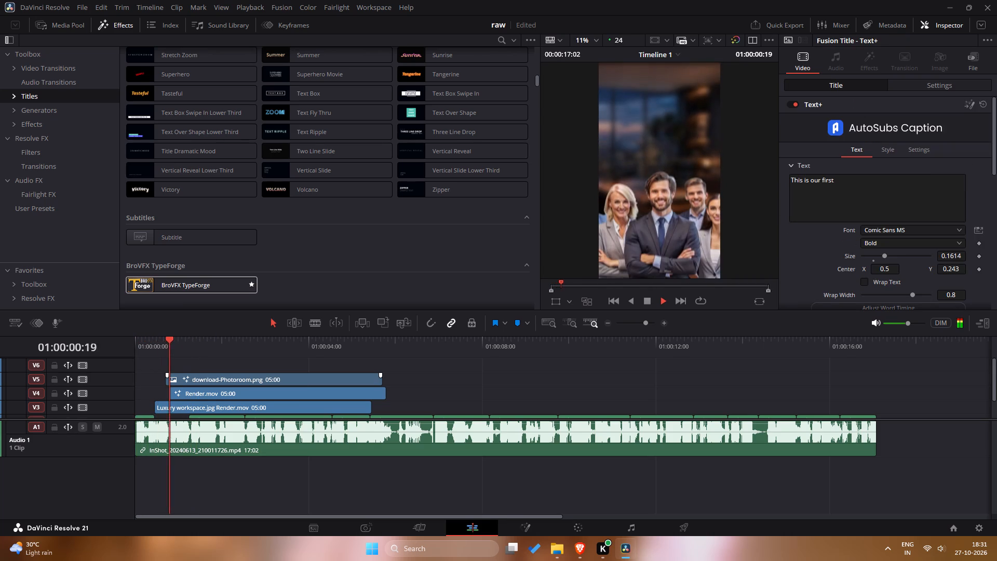
pyautogui.press('space')
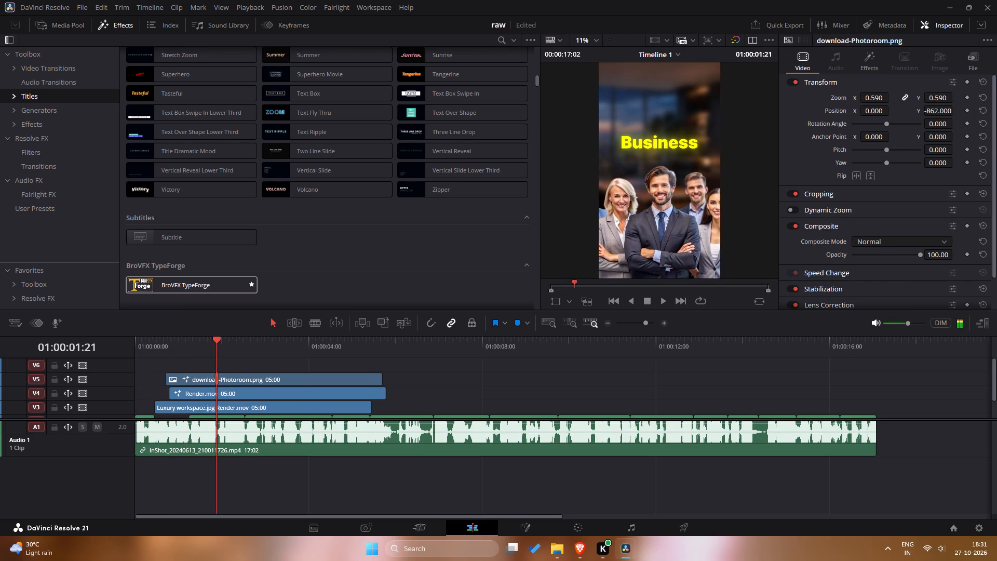
pyautogui.moveTo(219, 339); pyautogui.dragTo(36, 359)
pyautogui.press('space')
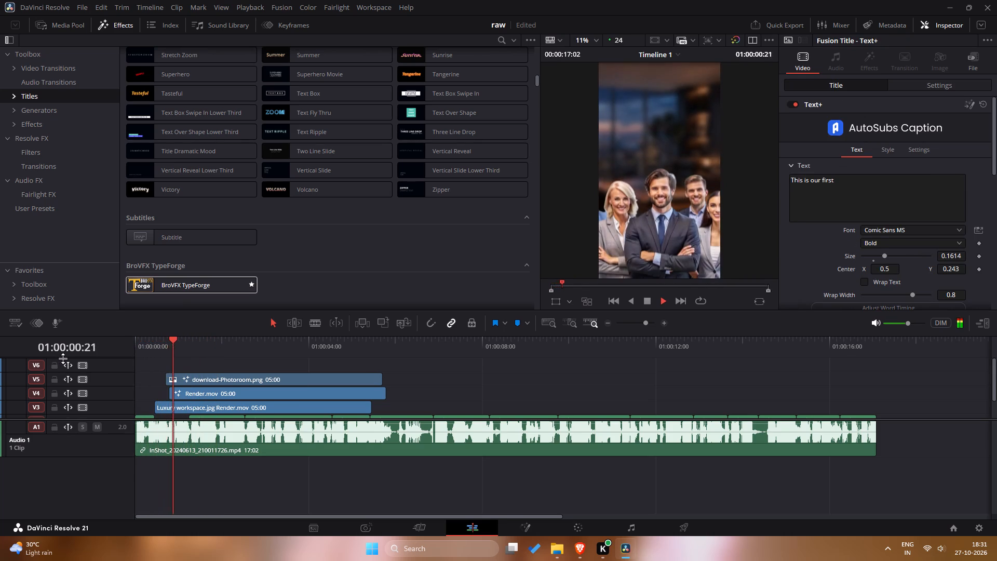
pyautogui.press('space')
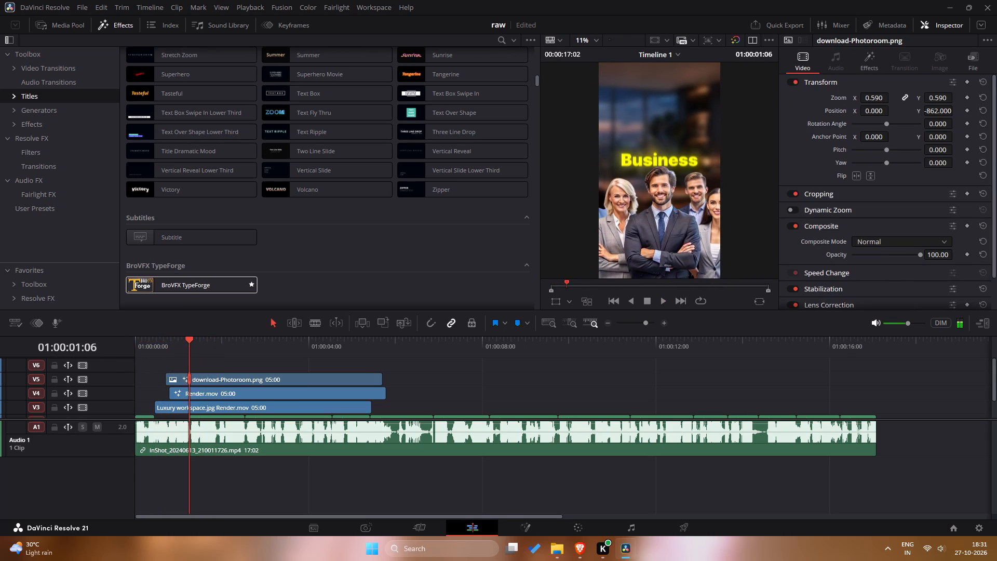
pyautogui.moveTo(185, 345); pyautogui.dragTo(198, 392)
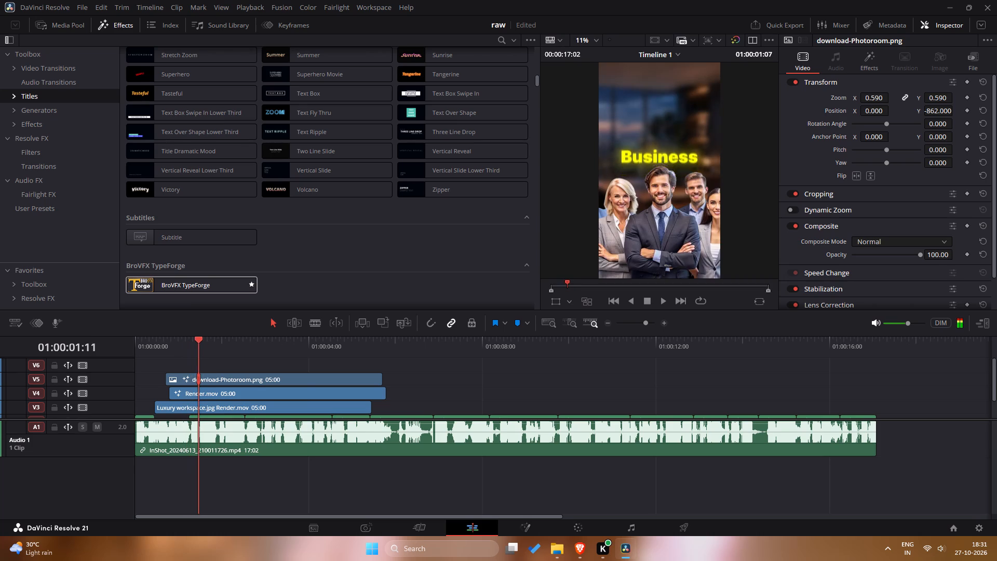
pyautogui.moveTo(198, 392); pyautogui.dragTo(117, 397)
pyautogui.press('space')
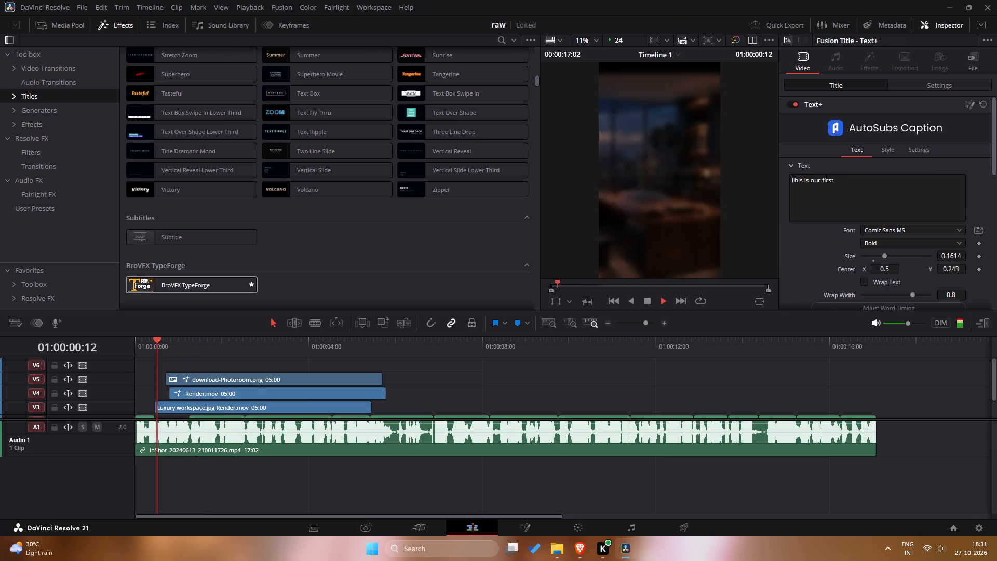
pyautogui.press('space')
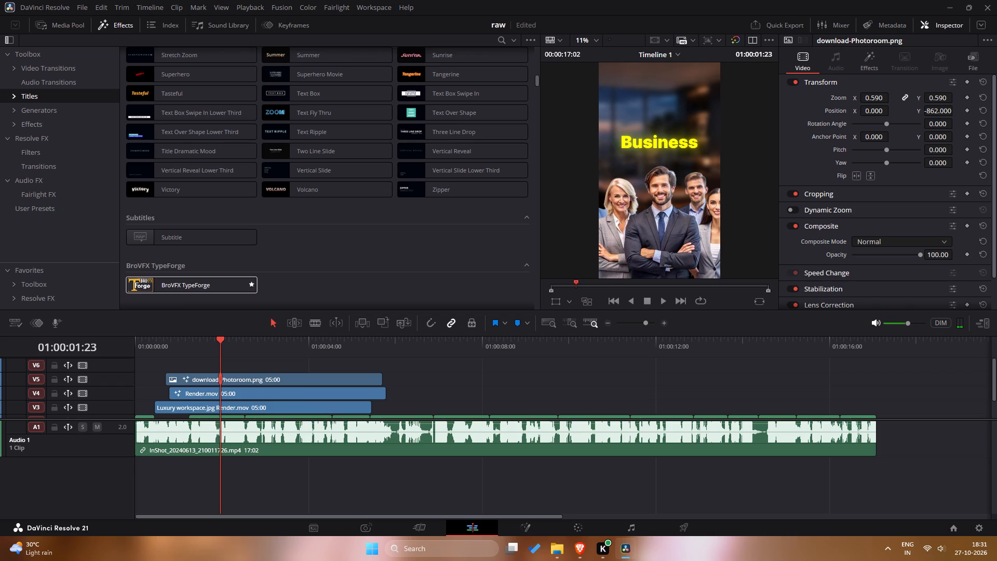
pyautogui.moveTo(220, 338); pyautogui.dragTo(41, 364)
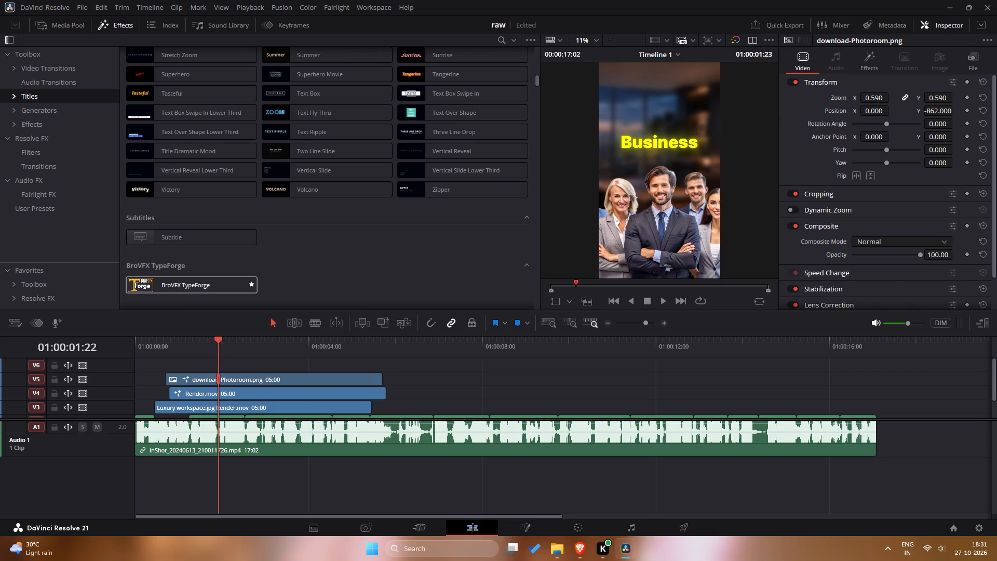
pyautogui.press('space')
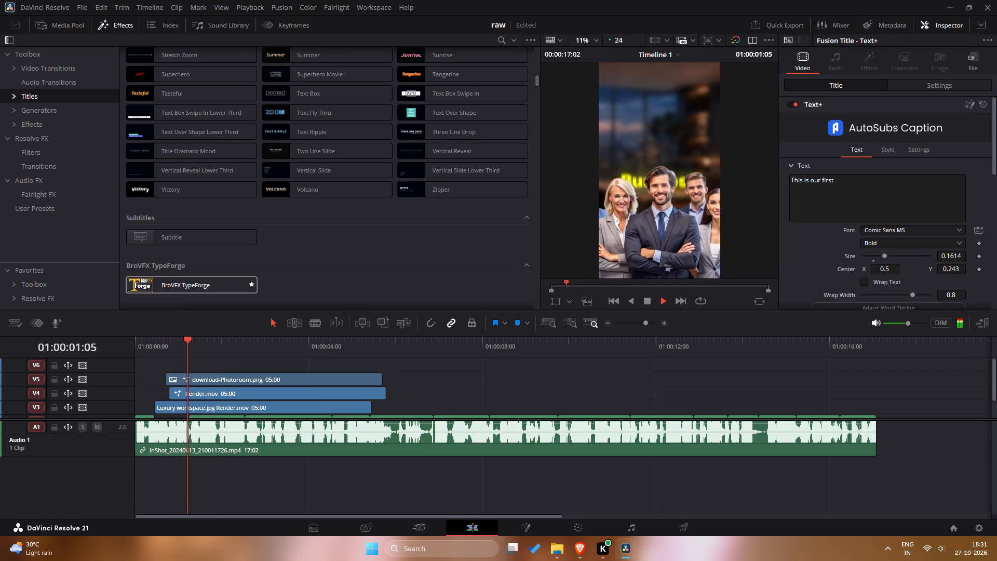
pyautogui.press('space')
# Switch to the browser and replay the reference edit's first two seconds, comparing its title scene timing with the timeline's opening.
pyautogui.hotkey('alt', 'Tab')
pyautogui.click(262, 0)
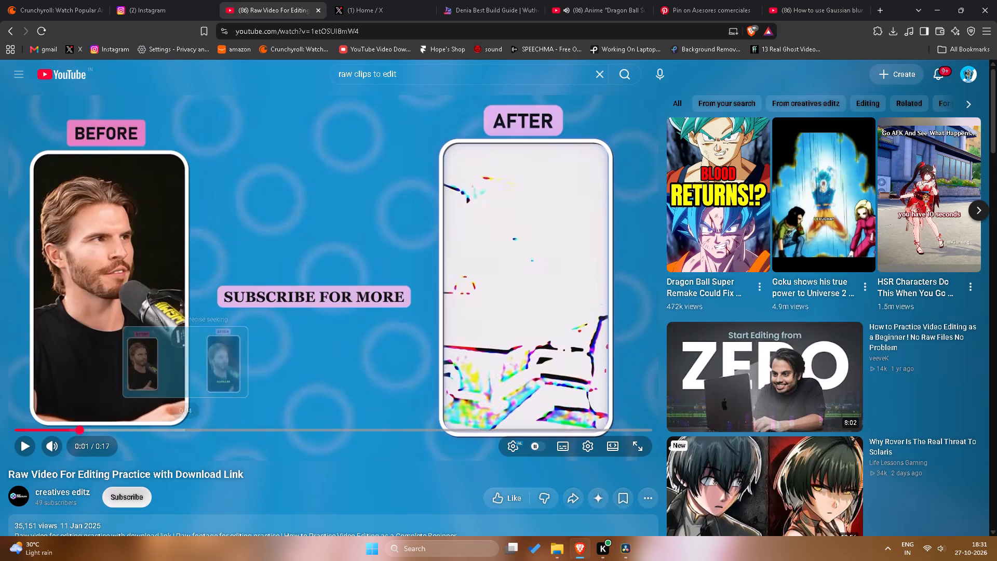
pyautogui.click(34, 434)
pyautogui.click(29, 429)
pyautogui.click(207, 280)
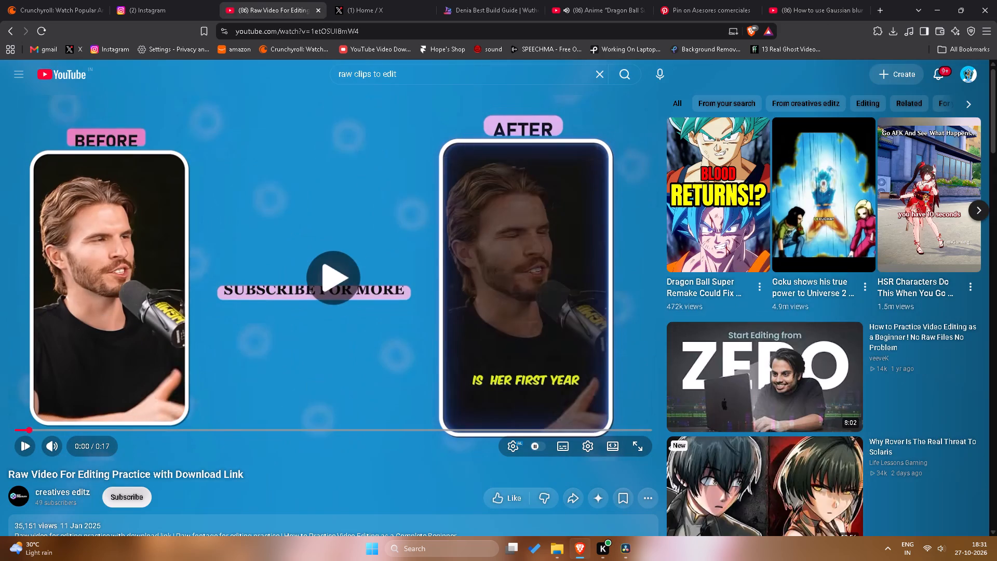
pyautogui.click(232, 323)
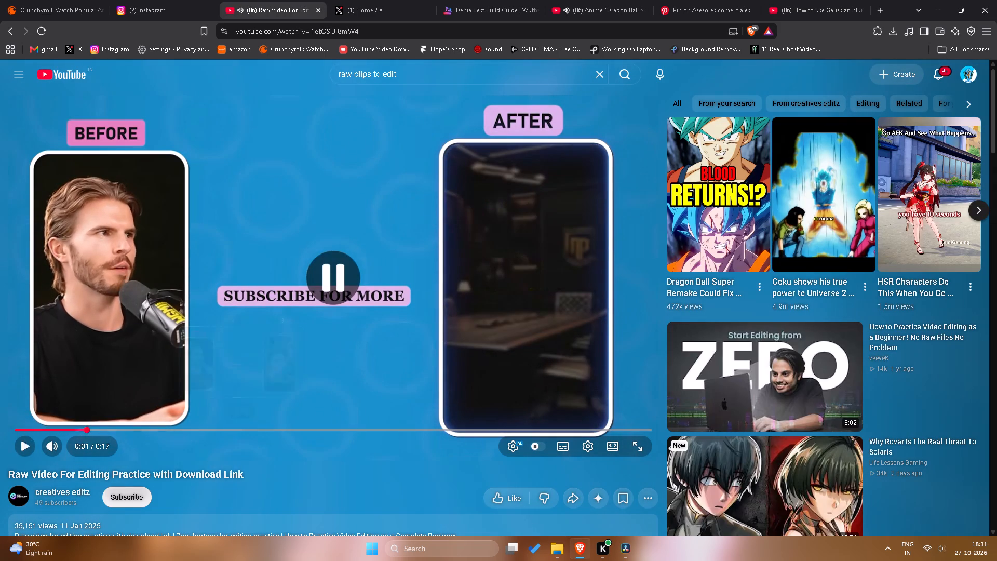
pyautogui.hotkey('alt', 'Tab')
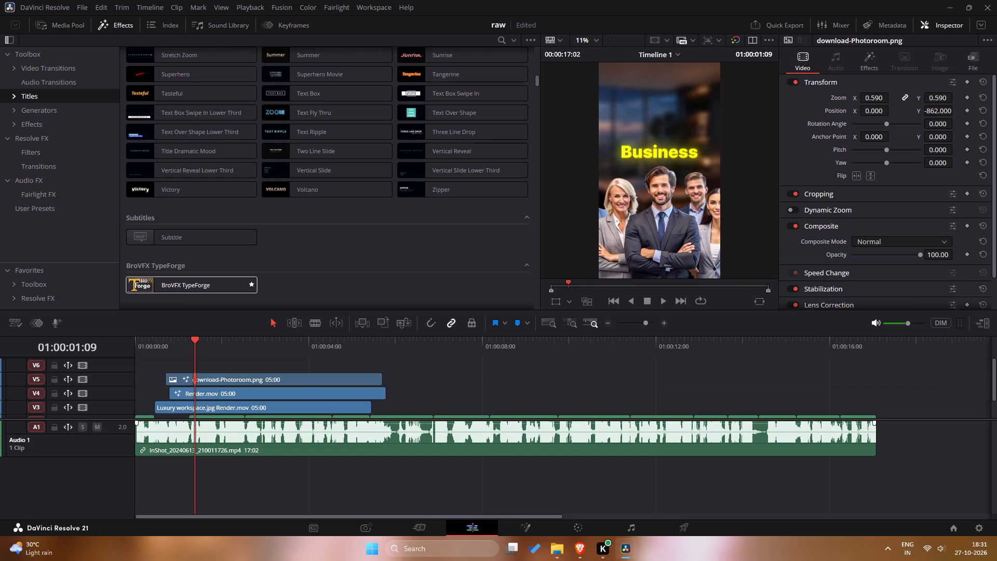
pyautogui.moveTo(194, 345); pyautogui.dragTo(242, 346)
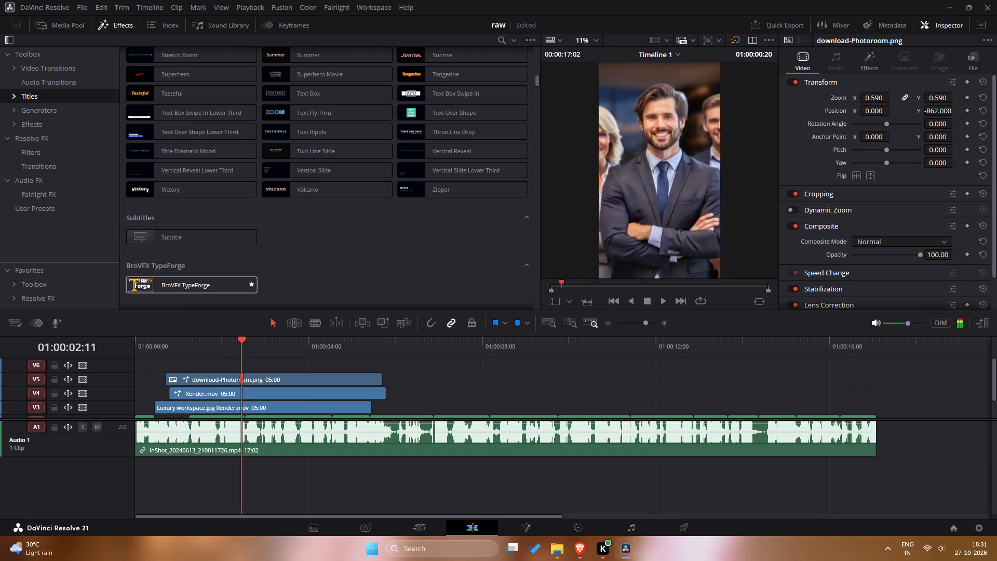
pyautogui.moveTo(242, 346); pyautogui.dragTo(179, 354)
pyautogui.hotkey('alt', 'Tab')
pyautogui.click(330, 274)
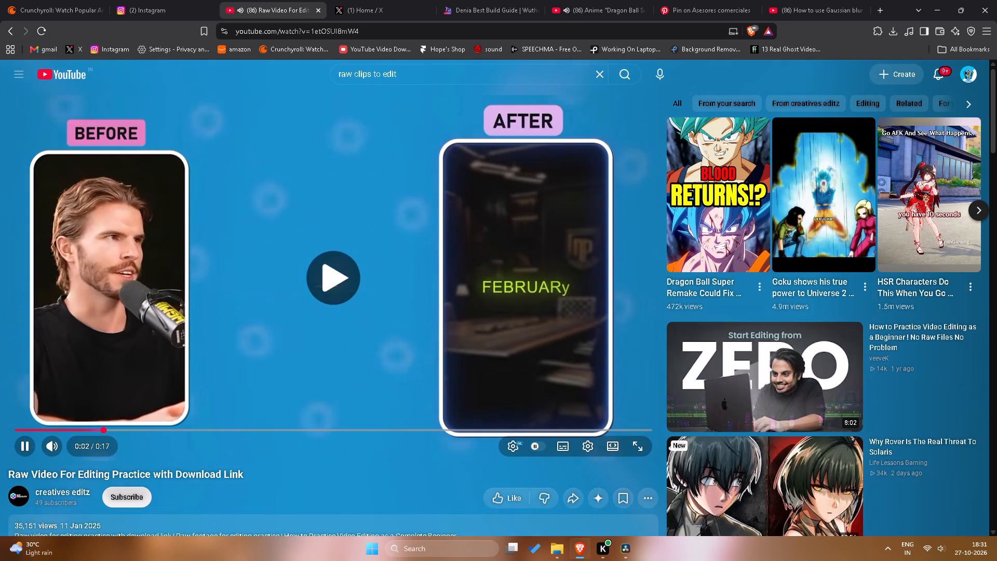
pyautogui.click(333, 283)
pyautogui.hotkey('alt', 'Tab')
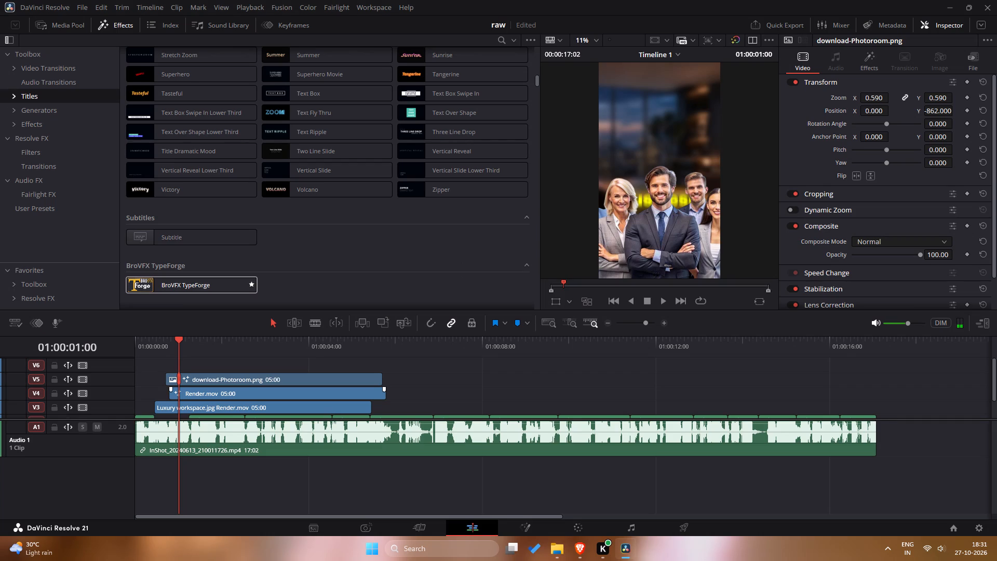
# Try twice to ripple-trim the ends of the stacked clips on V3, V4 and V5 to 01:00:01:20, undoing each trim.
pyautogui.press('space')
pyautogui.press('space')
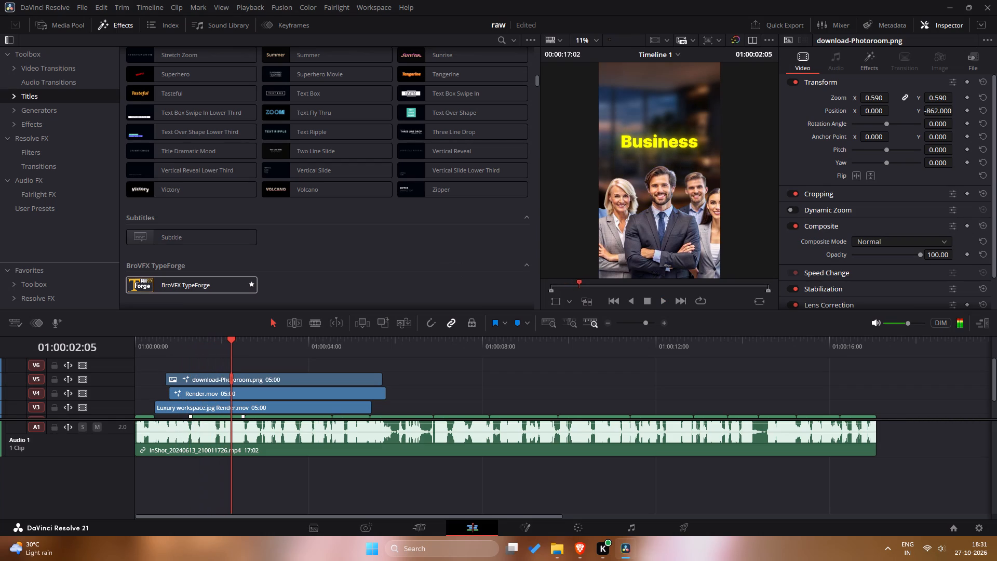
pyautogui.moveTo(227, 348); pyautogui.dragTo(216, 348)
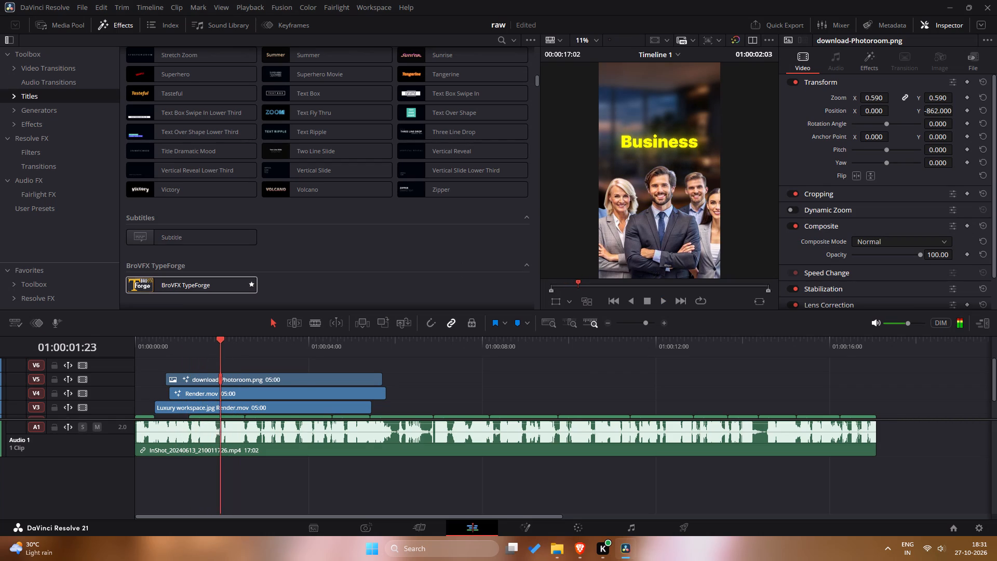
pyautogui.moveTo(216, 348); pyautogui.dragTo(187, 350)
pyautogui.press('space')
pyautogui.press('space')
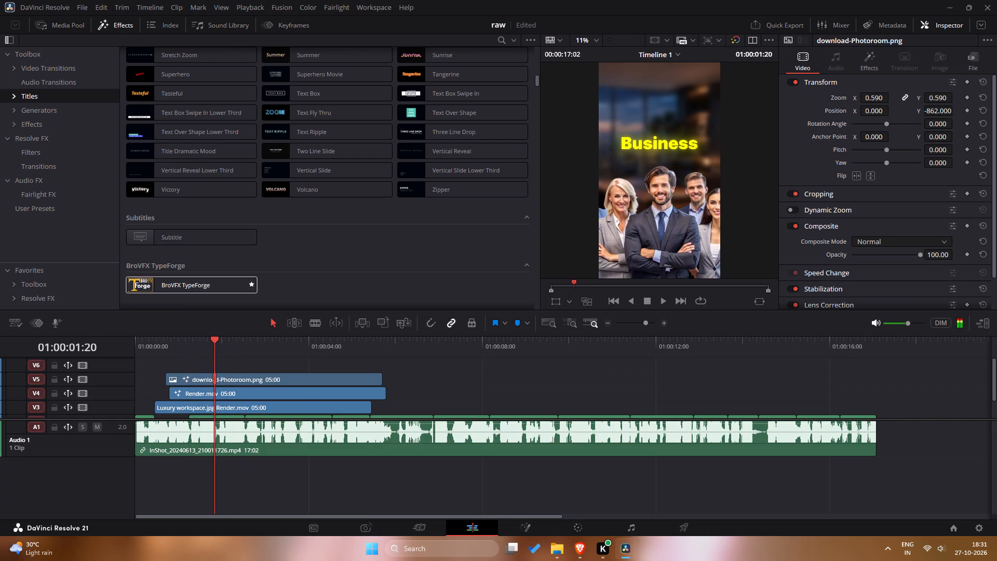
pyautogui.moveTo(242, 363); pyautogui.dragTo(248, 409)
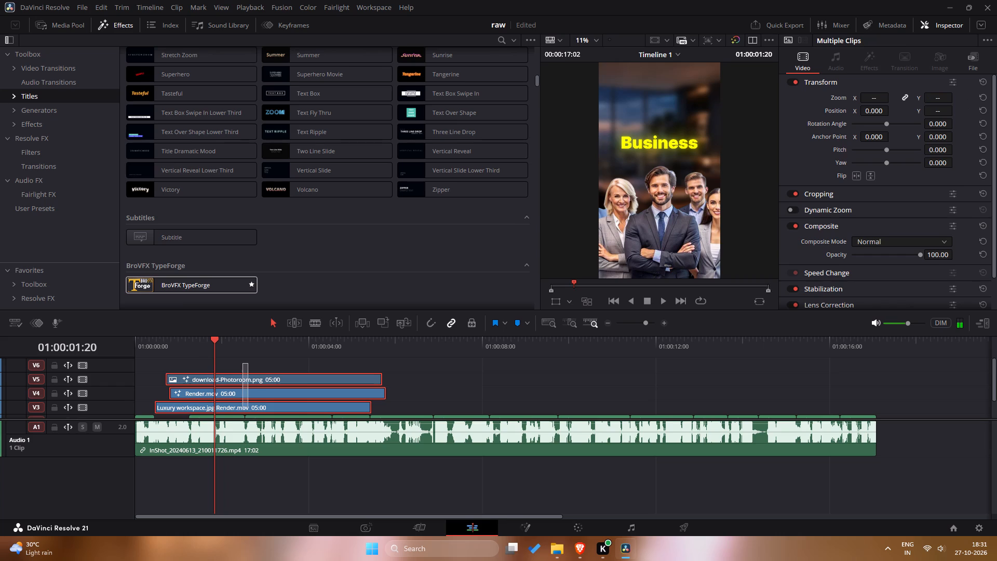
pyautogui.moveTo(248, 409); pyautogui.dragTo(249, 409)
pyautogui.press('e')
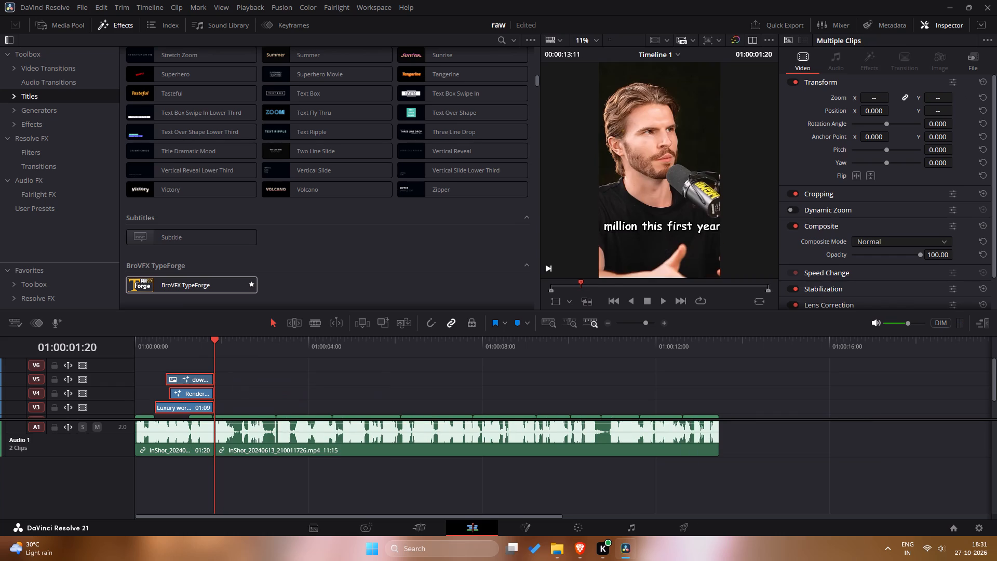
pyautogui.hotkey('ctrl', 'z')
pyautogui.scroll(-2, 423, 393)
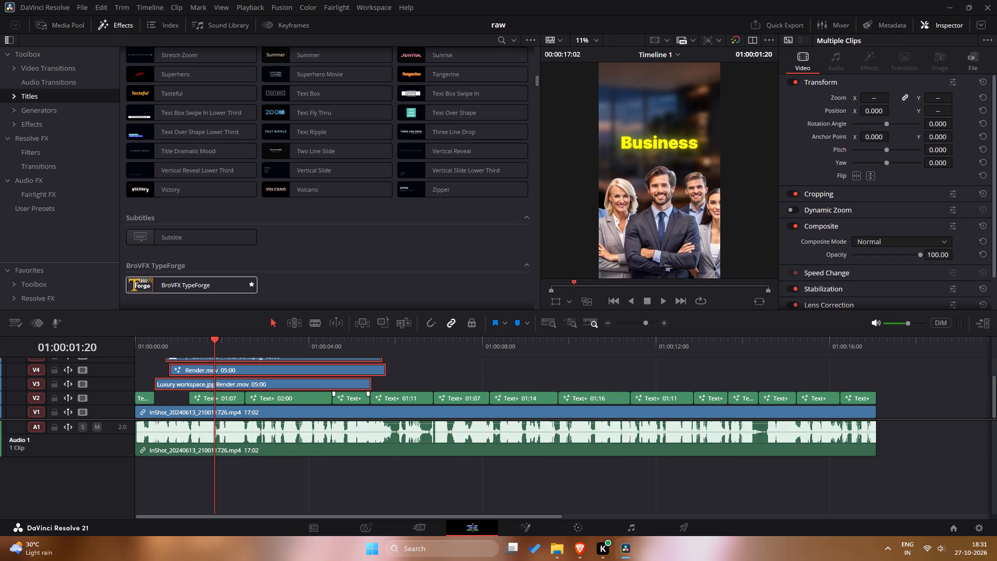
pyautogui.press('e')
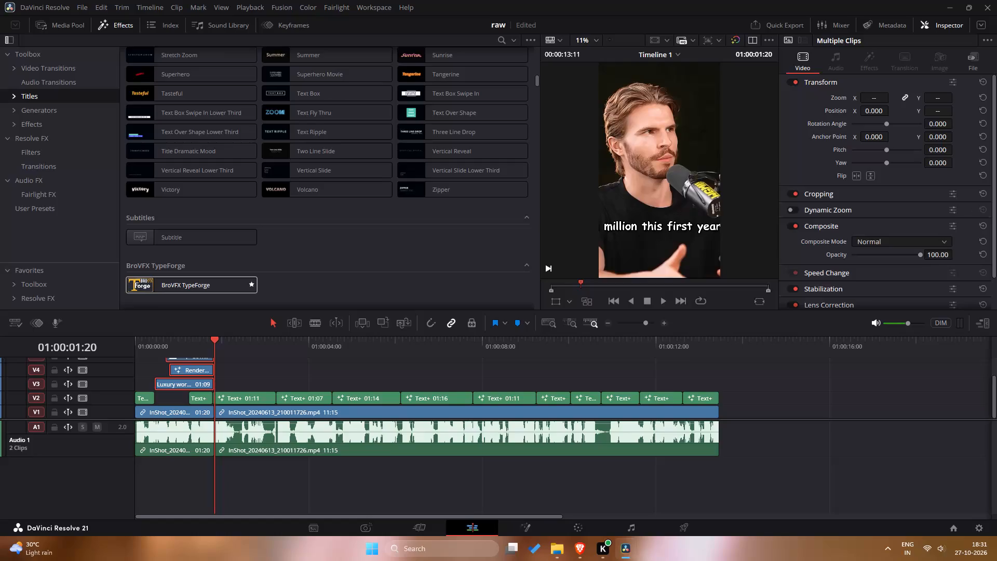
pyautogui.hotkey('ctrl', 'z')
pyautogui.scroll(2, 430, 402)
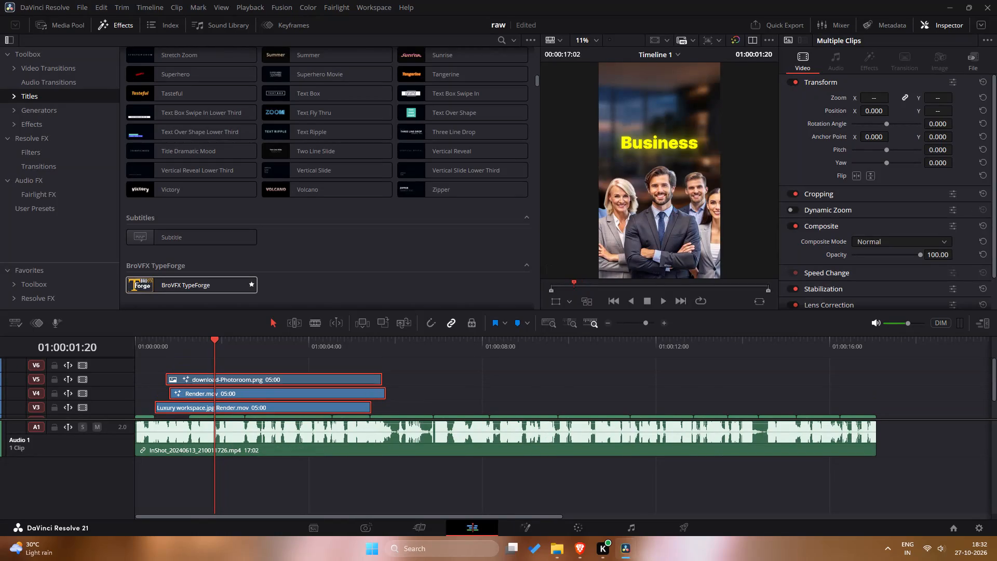
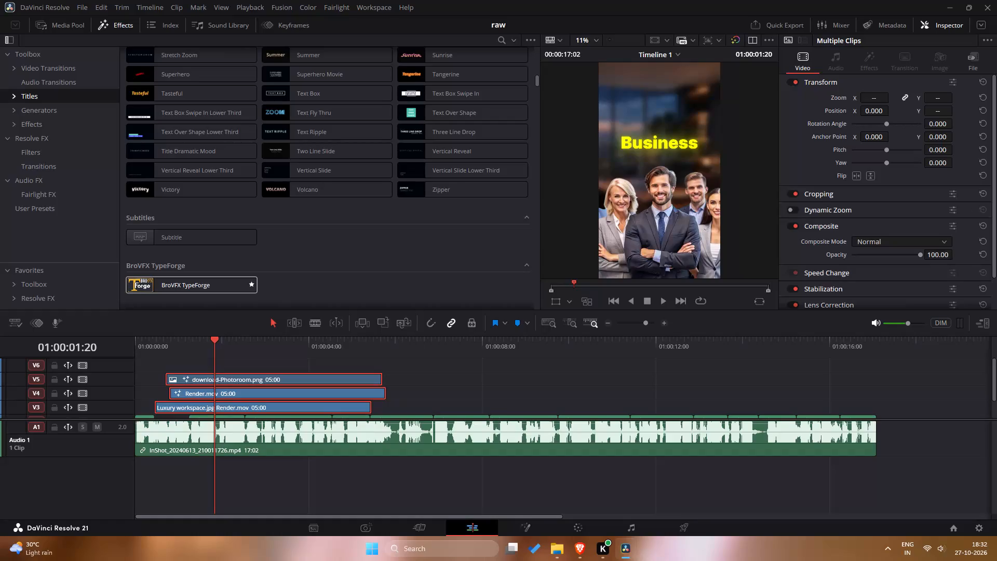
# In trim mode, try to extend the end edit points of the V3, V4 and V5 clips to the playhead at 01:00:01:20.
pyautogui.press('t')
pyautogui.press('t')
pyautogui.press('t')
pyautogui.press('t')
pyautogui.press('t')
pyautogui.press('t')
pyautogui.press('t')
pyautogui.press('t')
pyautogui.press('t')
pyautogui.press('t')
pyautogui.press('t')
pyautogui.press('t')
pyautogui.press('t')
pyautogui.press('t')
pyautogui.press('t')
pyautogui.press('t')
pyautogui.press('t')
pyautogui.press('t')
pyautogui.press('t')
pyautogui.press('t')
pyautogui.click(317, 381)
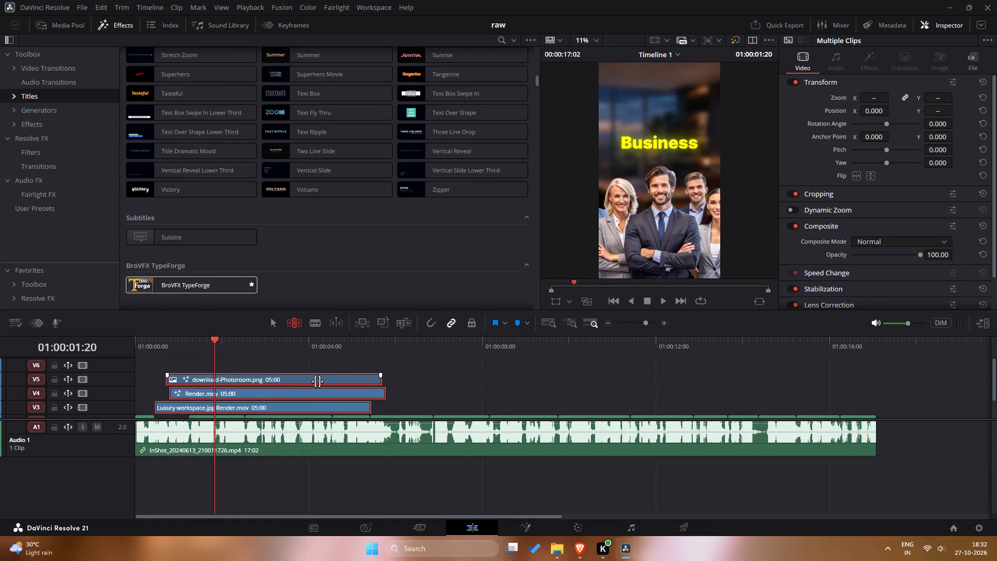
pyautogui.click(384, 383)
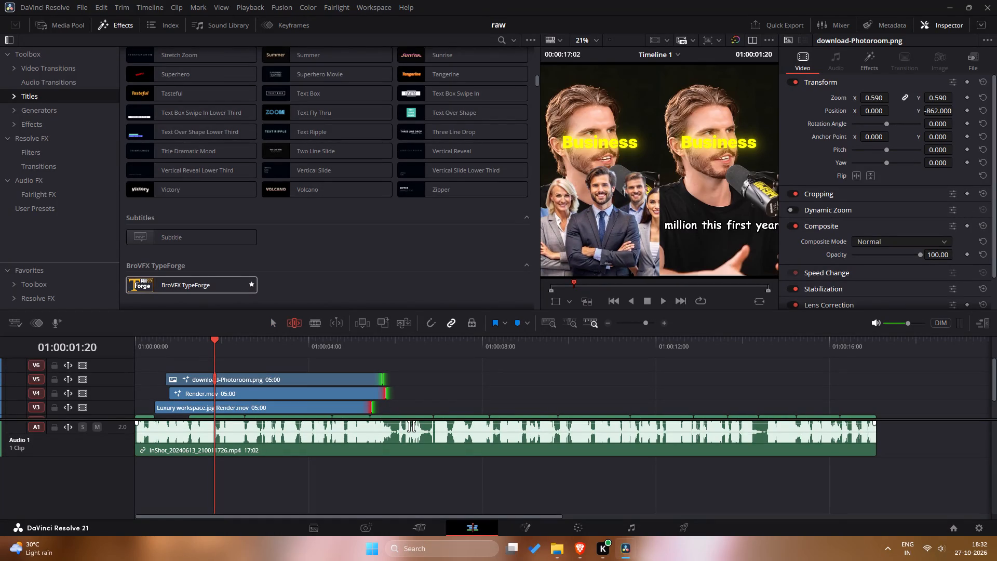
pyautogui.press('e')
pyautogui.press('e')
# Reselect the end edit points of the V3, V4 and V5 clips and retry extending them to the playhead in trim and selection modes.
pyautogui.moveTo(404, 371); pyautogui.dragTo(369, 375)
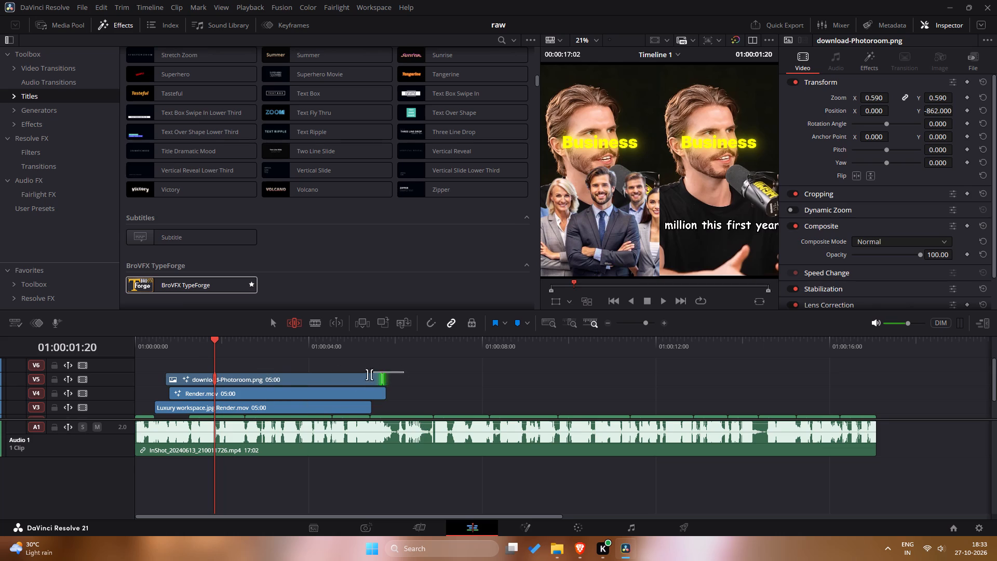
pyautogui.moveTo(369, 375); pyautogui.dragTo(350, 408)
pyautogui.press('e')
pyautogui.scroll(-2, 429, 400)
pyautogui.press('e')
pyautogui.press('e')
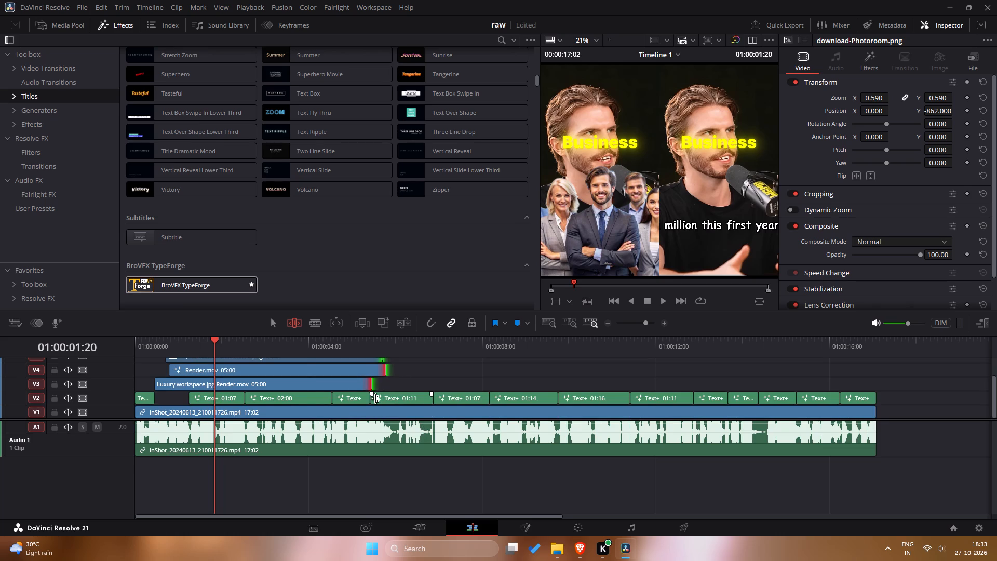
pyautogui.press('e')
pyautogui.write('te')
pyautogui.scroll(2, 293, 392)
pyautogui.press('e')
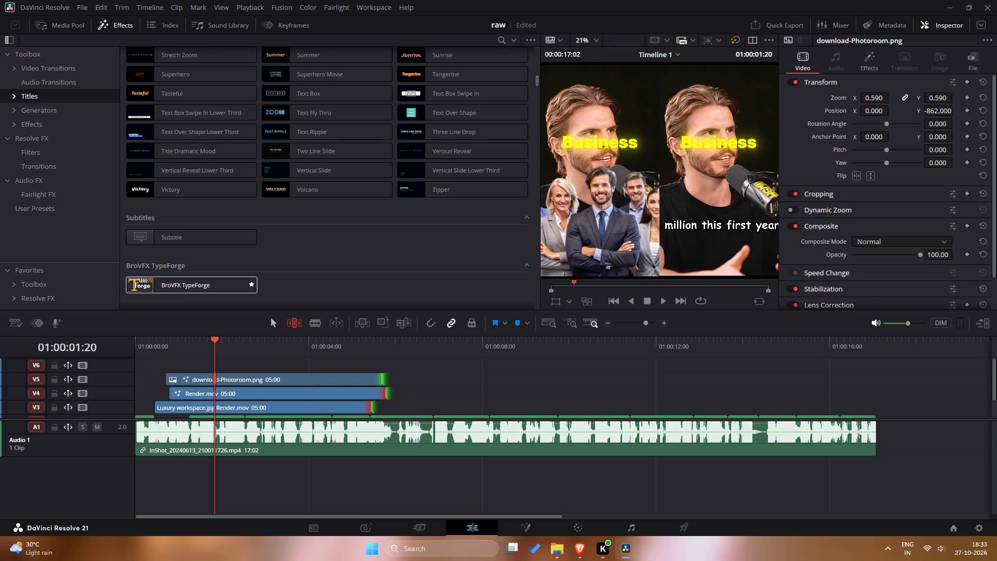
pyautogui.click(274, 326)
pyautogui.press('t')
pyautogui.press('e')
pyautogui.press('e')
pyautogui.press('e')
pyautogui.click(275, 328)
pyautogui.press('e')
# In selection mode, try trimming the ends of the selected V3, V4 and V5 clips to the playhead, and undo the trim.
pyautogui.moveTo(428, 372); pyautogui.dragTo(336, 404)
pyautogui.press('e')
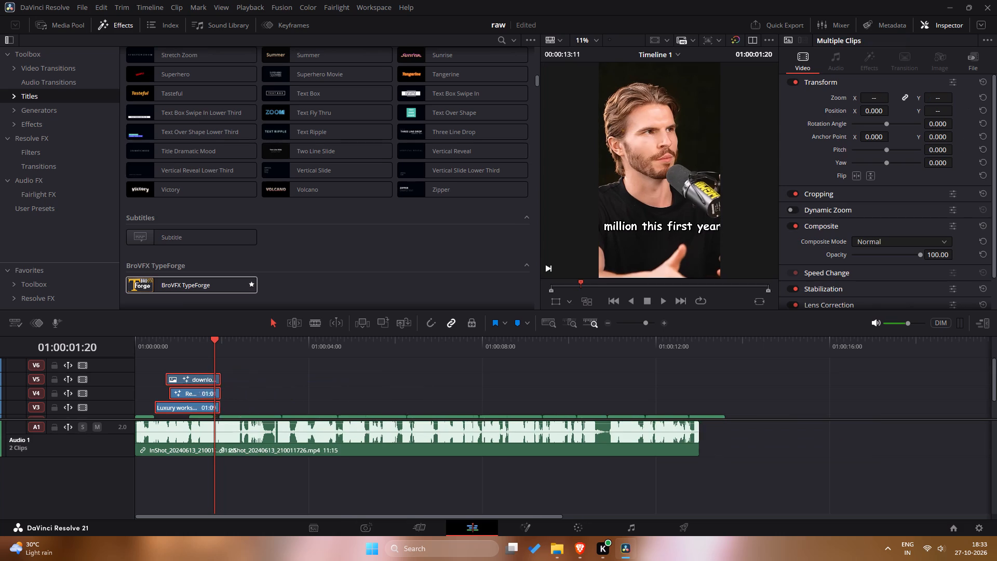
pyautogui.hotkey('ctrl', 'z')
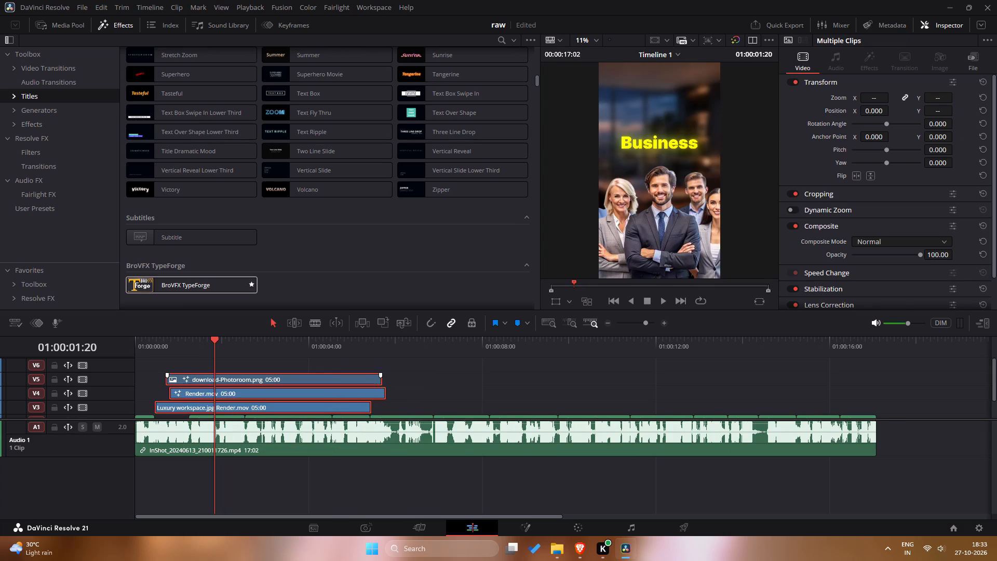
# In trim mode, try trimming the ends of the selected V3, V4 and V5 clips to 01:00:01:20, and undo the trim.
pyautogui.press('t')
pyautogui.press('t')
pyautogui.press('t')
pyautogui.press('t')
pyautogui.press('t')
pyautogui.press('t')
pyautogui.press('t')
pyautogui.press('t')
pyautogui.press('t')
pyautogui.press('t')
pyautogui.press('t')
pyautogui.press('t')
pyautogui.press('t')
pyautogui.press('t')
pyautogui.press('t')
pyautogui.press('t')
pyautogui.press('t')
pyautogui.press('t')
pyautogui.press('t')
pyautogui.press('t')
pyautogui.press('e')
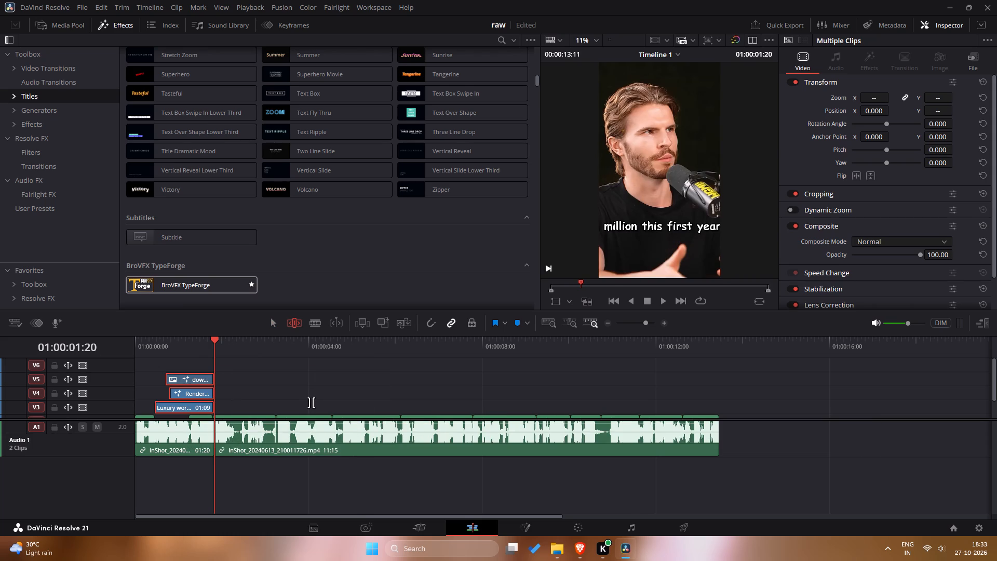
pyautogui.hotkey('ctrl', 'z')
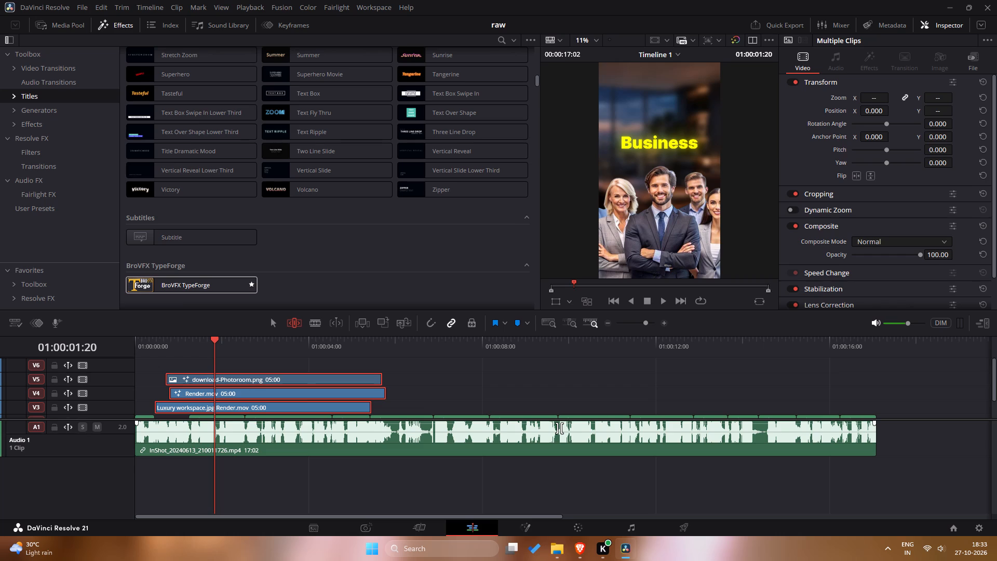
# Switch to the browser and look through YouTube's watch history, Watch Later and Liked videos, opening "How to Practice Reel Editing (as a Complete Beginner)".
pyautogui.scroll(1, 559, 428)
pyautogui.hotkey('alt', 'Tab')
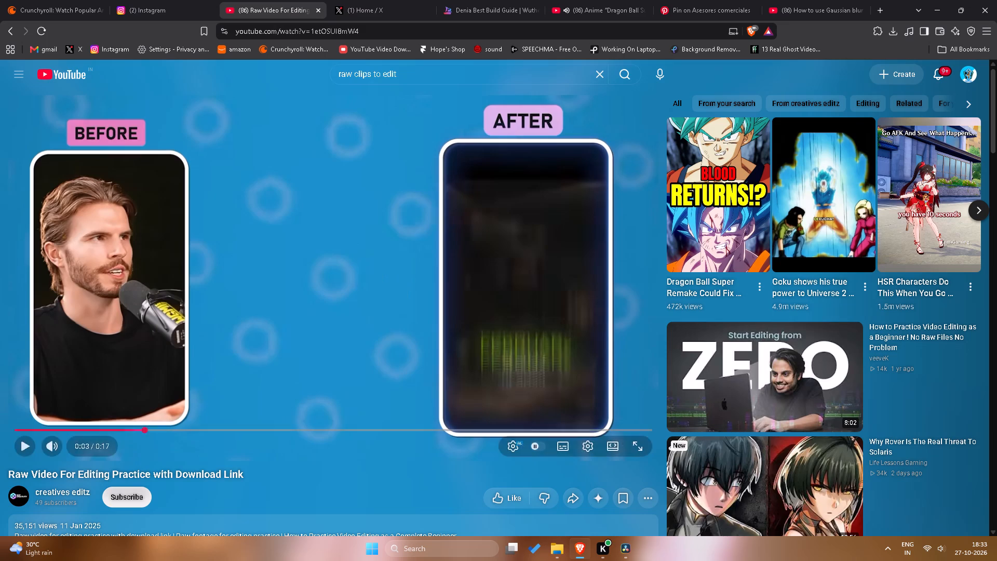
pyautogui.click(810, 4)
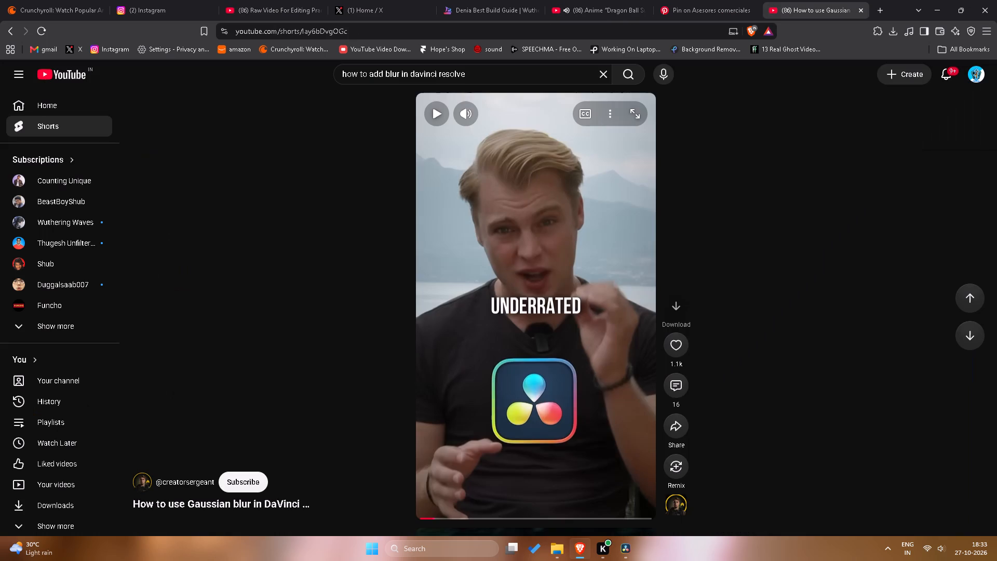
pyautogui.click(37, 401)
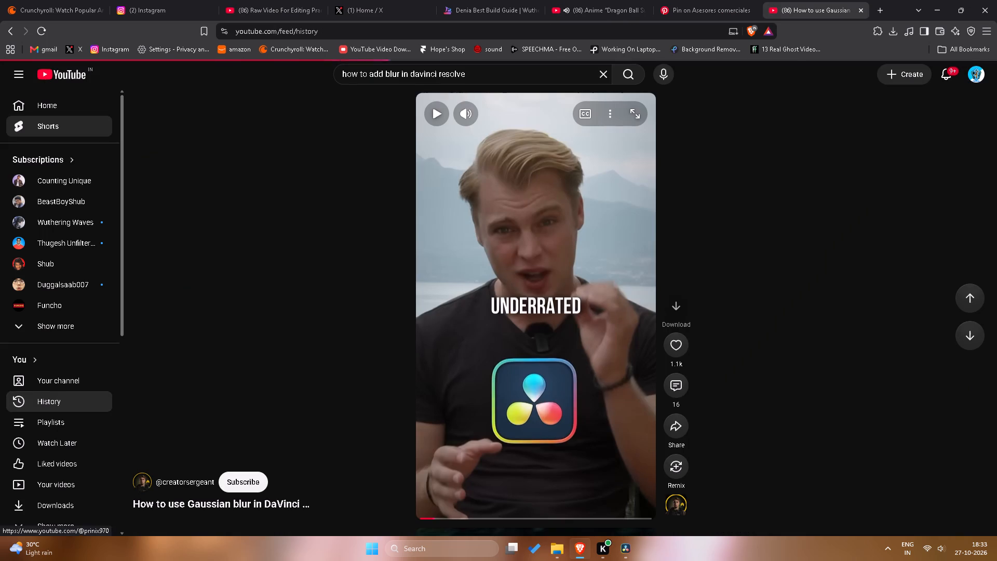
pyautogui.scroll(-2, 521, 275)
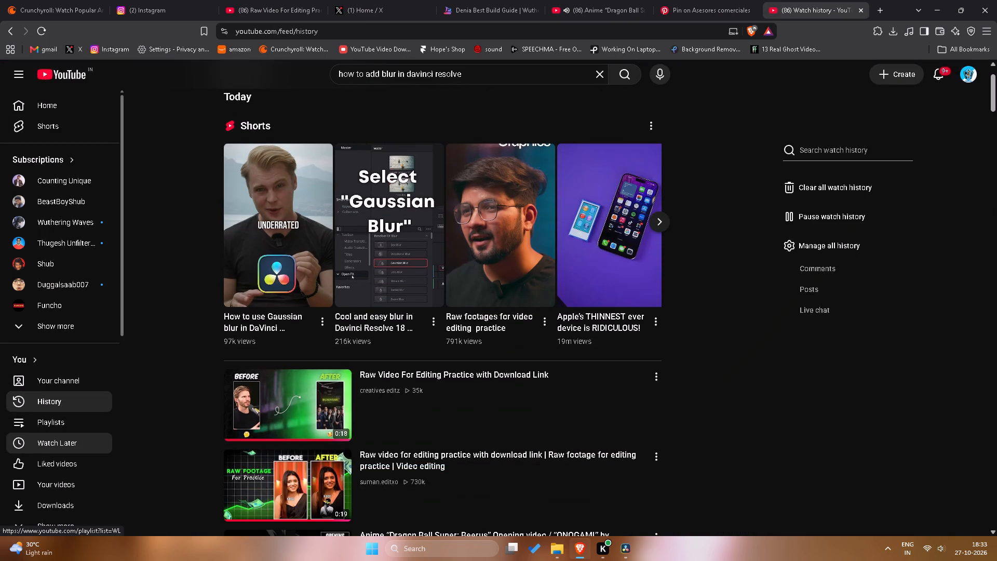
pyautogui.click(62, 468)
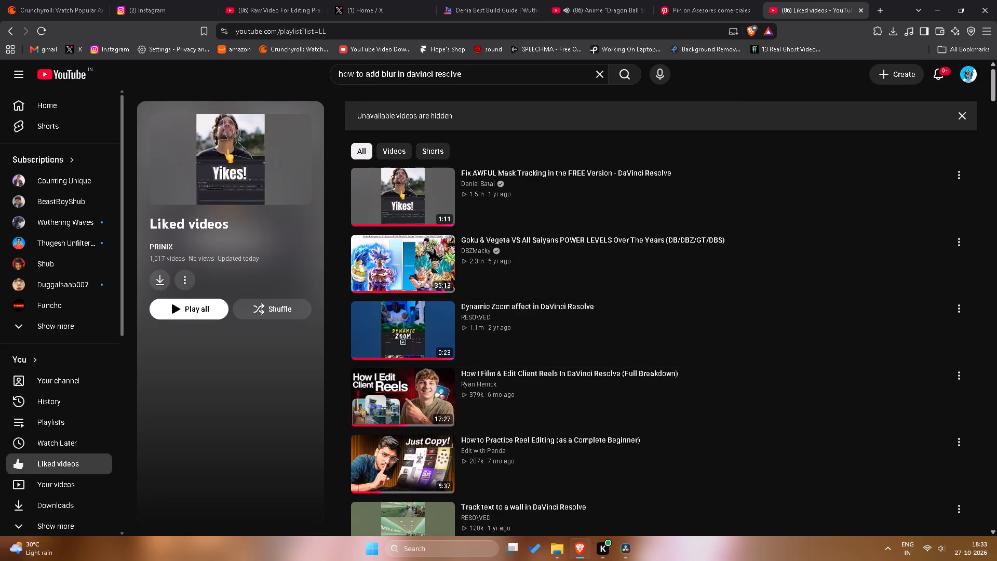
pyautogui.click(76, 443)
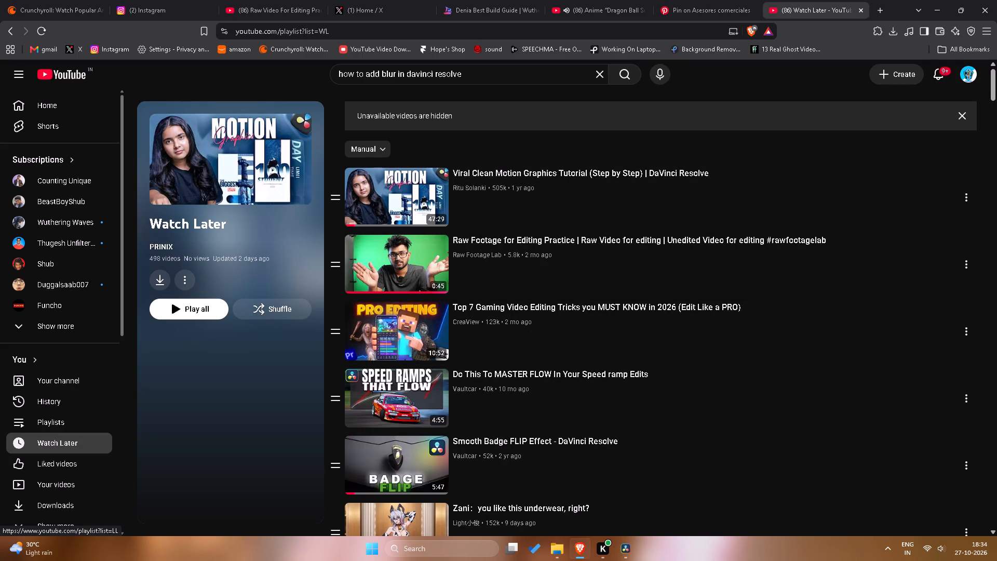
pyautogui.click(52, 469)
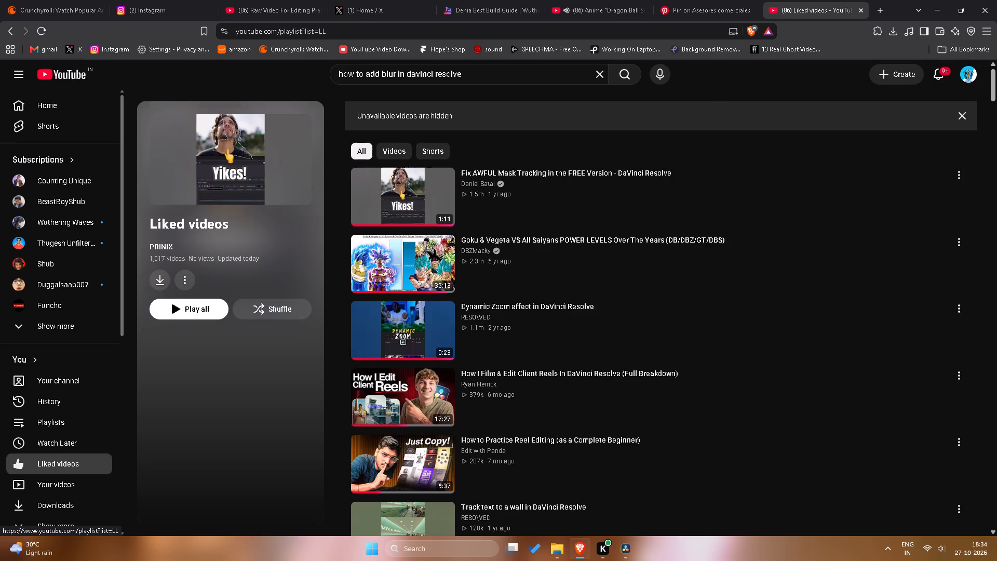
pyautogui.click(393, 449)
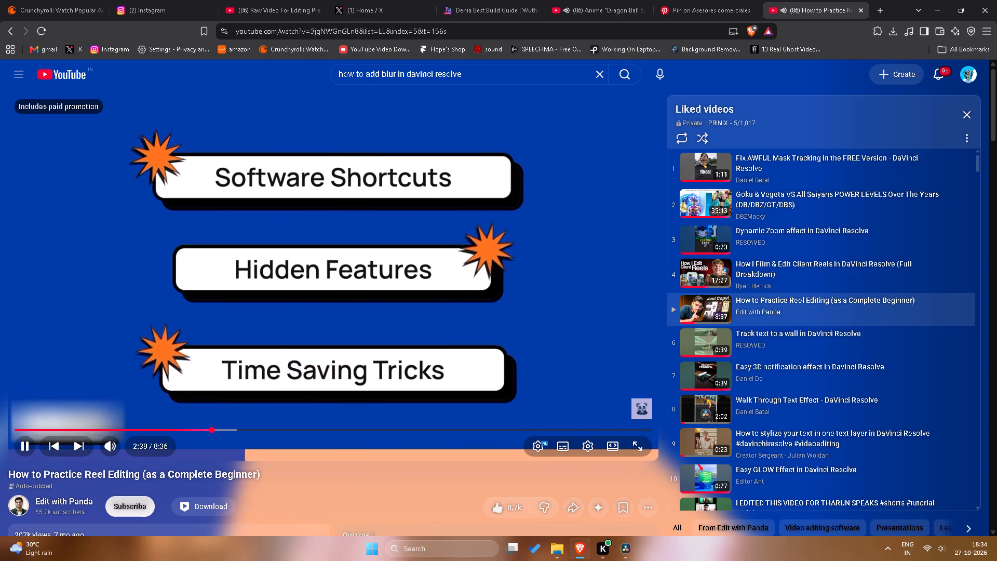
# Search YouTube for "davinci resolve shortcuts", open DavinciGuru's "Stop Wasting Time in Editing!" video and pause the anime video playing in another tab.
pyautogui.click(536, 80)
pyautogui.click(606, 76)
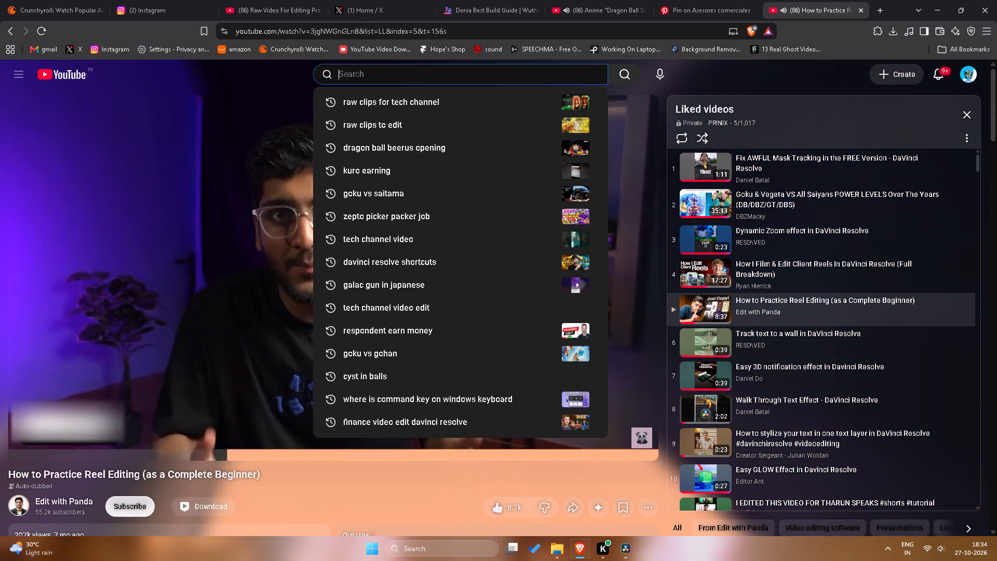
pyautogui.write('da')
pyautogui.click(421, 106)
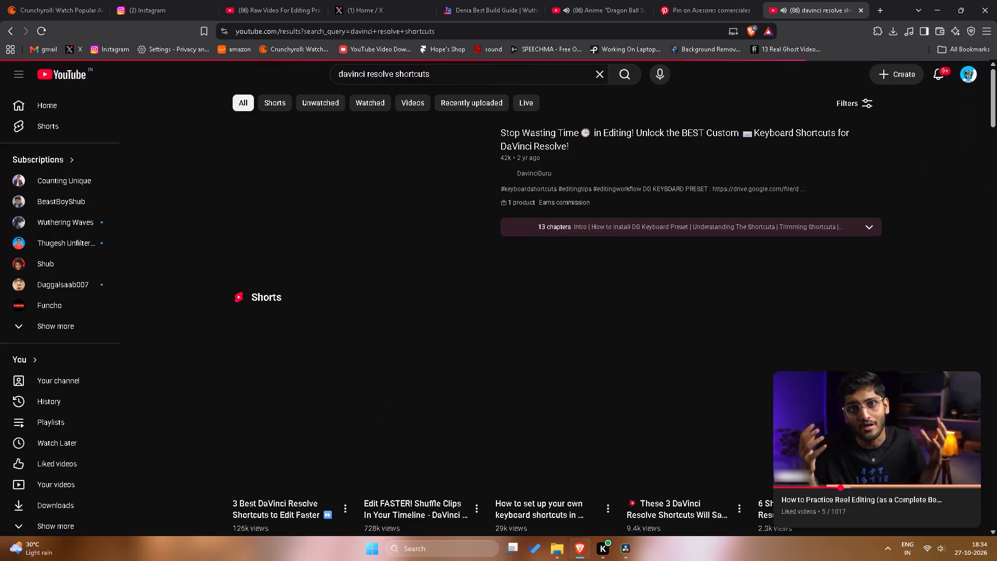
pyautogui.click(350, 222)
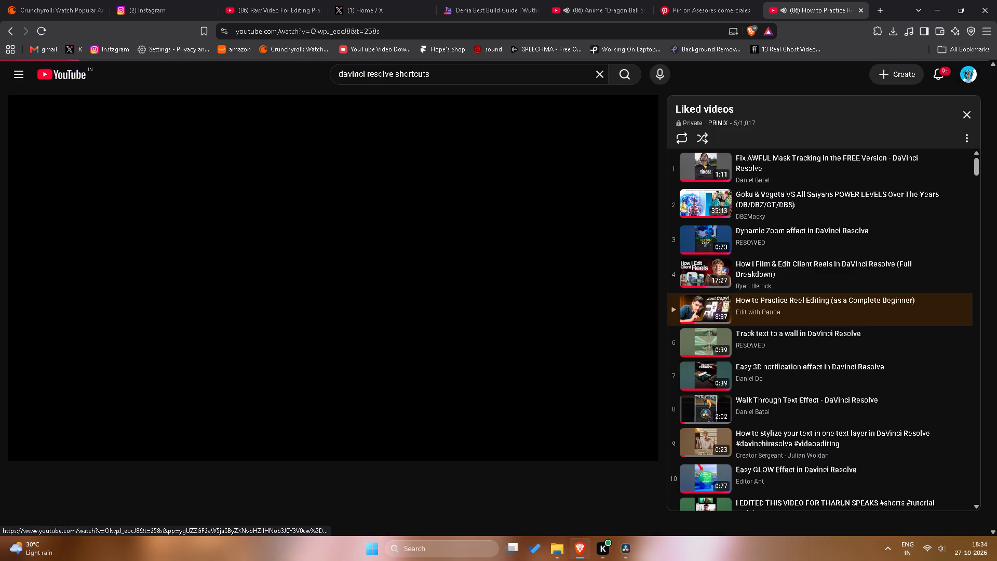
pyautogui.click(963, 113)
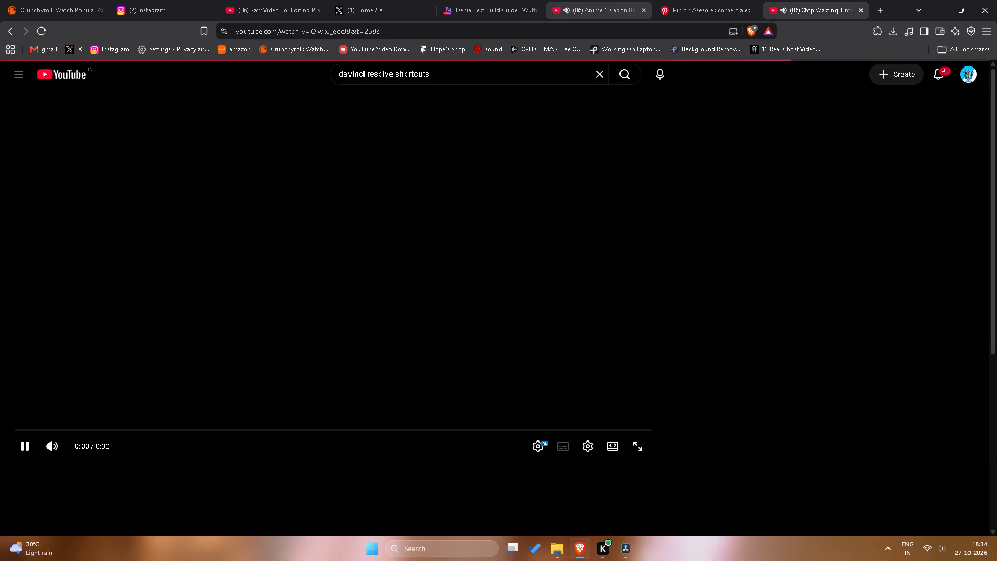
pyautogui.click(592, 2)
pyautogui.press('space')
pyautogui.click(782, 0)
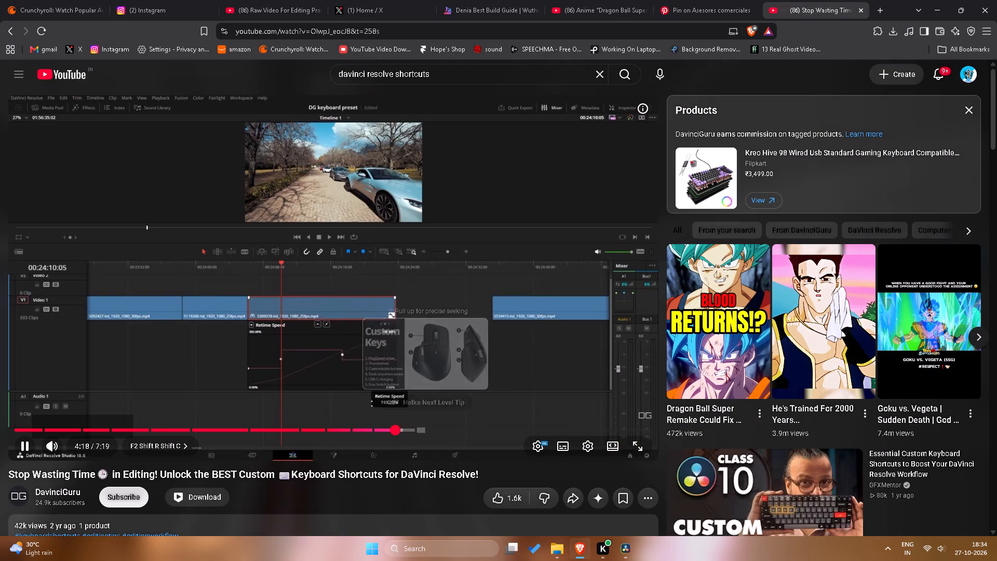
# Skim DavinciGuru's shortcuts video around the "F2 Shift R Shift C" chapter for a way to trim several clips at once.
pyautogui.press('Right')
pyautogui.press('Right')
pyautogui.press('Left')
pyautogui.press('Left')
pyautogui.press('Left')
pyautogui.press('Left')
pyautogui.press('Left')
pyautogui.press('Left')
pyautogui.press('Left')
pyautogui.press('Left')
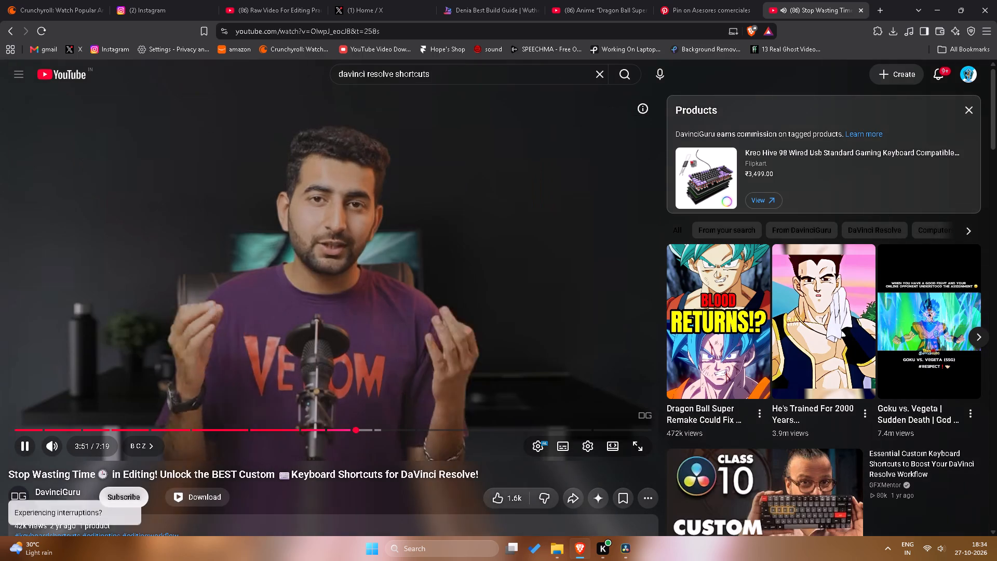
pyautogui.press('Right')
pyautogui.press('Right')
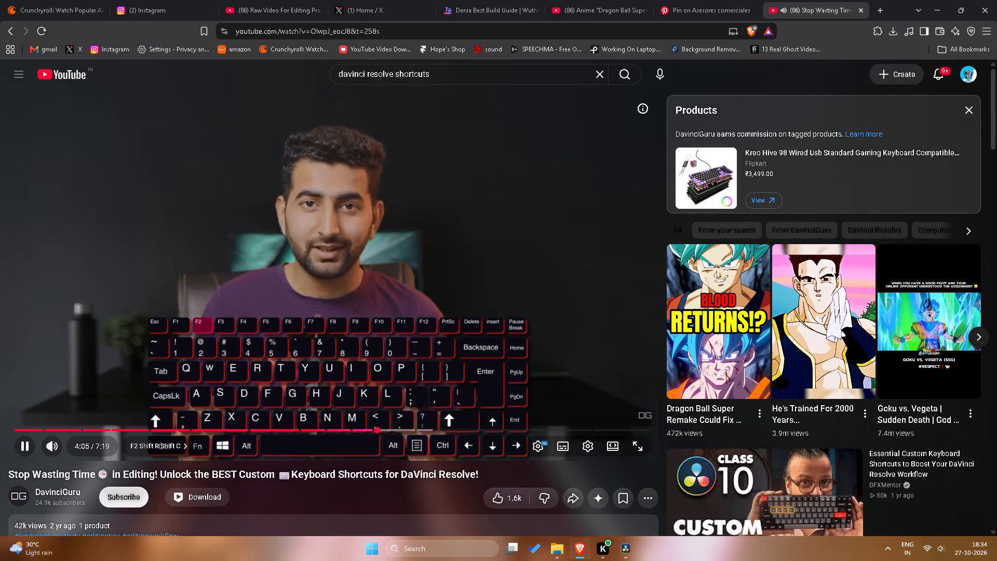
pyautogui.press('Left')
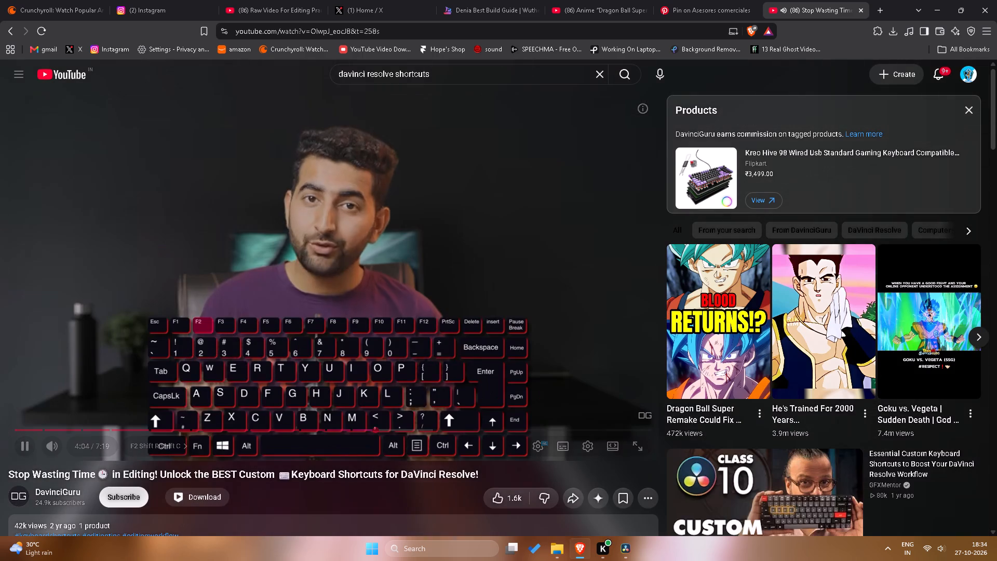
pyautogui.press('Right')
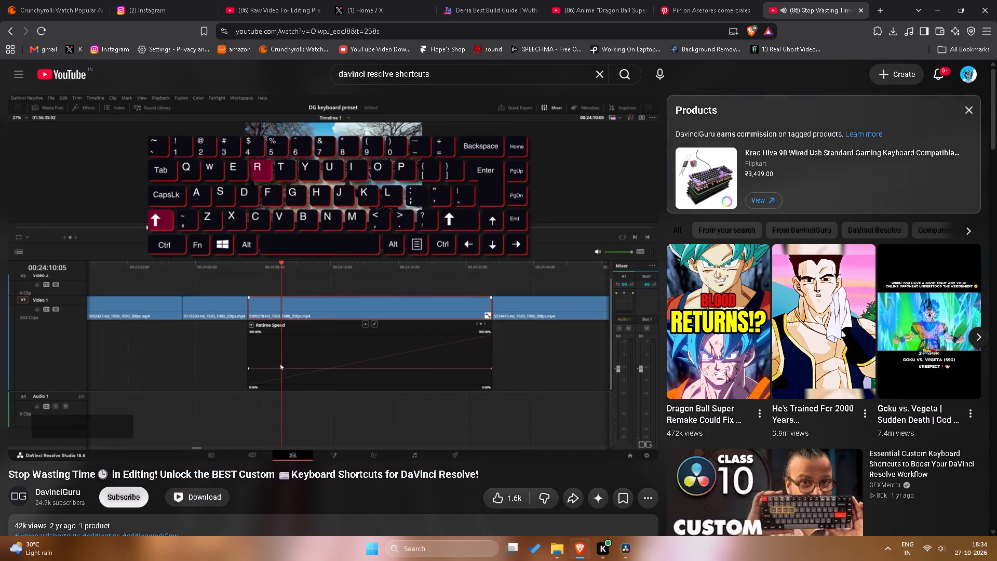
pyautogui.press('Right')
pyautogui.press('Right')
pyautogui.press('Right')
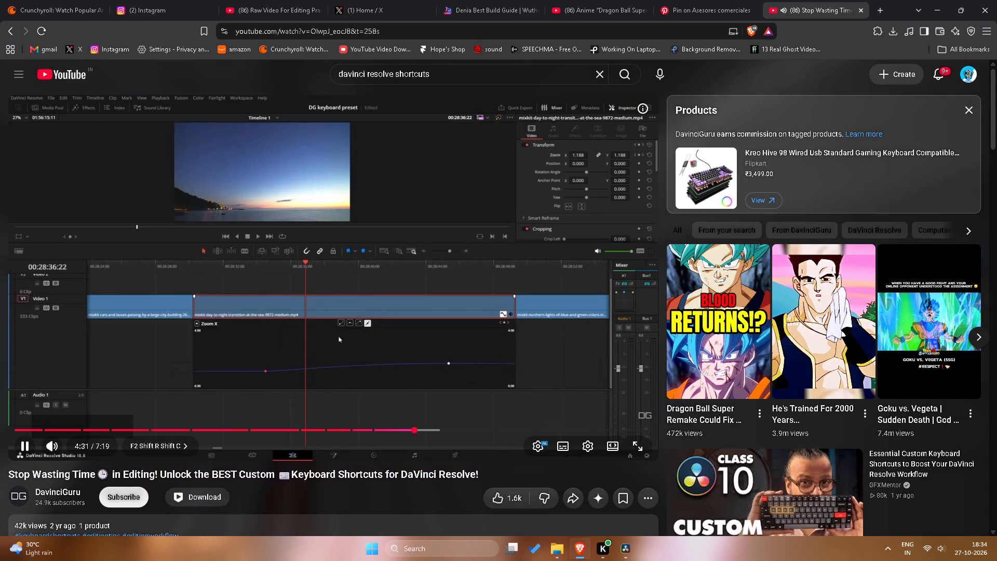
pyautogui.press('Right')
pyautogui.press('Right')
pyautogui.press('Right')
pyautogui.press('Right')
pyautogui.press('Right')
pyautogui.press('Right')
pyautogui.press('Right')
pyautogui.press('Right')
pyautogui.press('Right')
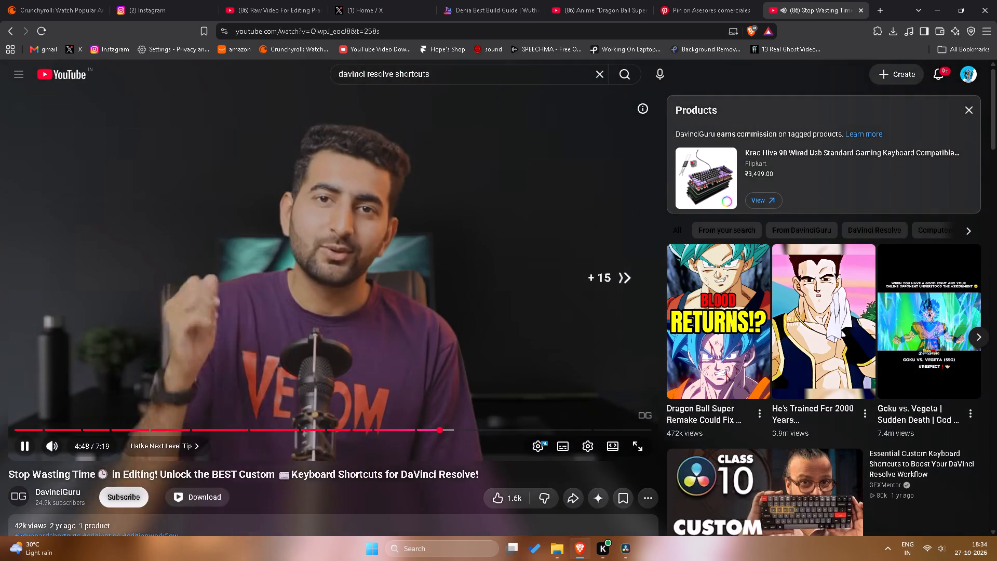
# Go back to the "Panel Keys" part of the DavinciGuru video and examine the shortcut explanations from there, pausing and resuming playback.
pyautogui.press('Left')
pyautogui.press('Left')
pyautogui.press('Left')
pyautogui.press('Left')
pyautogui.press('Left')
pyautogui.press('Left')
pyautogui.press('Left')
pyautogui.press('Left')
pyautogui.press('Left')
pyautogui.press('Left')
pyautogui.press('Left')
pyautogui.press('Left')
pyautogui.press('Left')
pyautogui.press('Left')
pyautogui.press('Left')
pyautogui.press('Left')
pyautogui.press('Left')
pyautogui.press('Left')
pyautogui.press('Left')
pyautogui.press('Left')
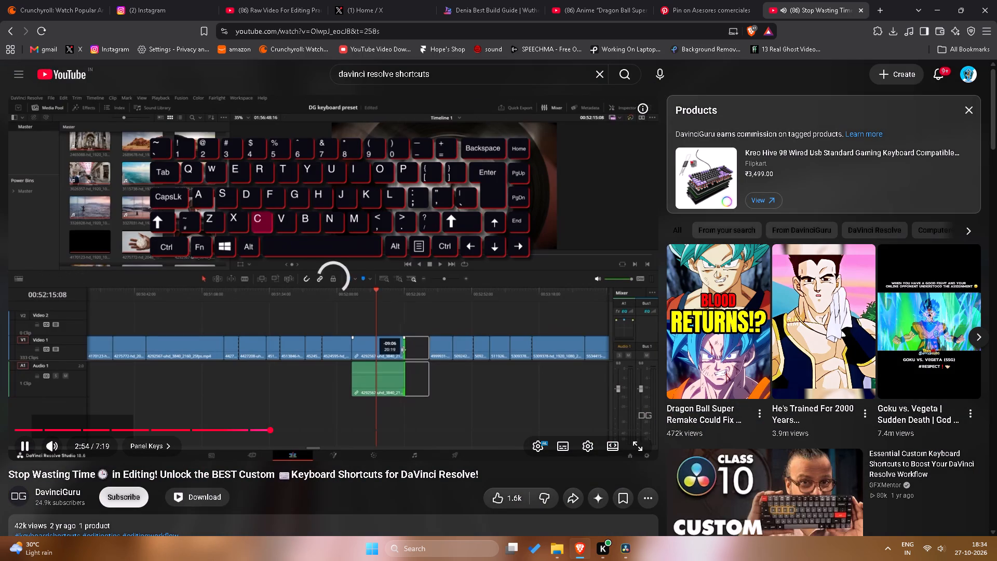
pyautogui.press('Right')
pyautogui.press('Right')
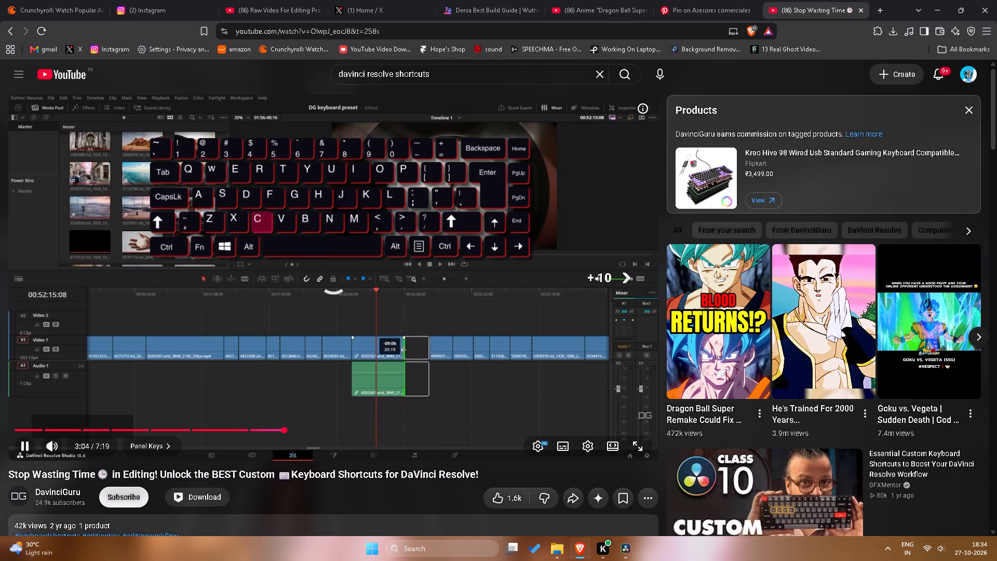
pyautogui.press('Right')
pyautogui.press('Right')
pyautogui.press('Right')
pyautogui.press('Right')
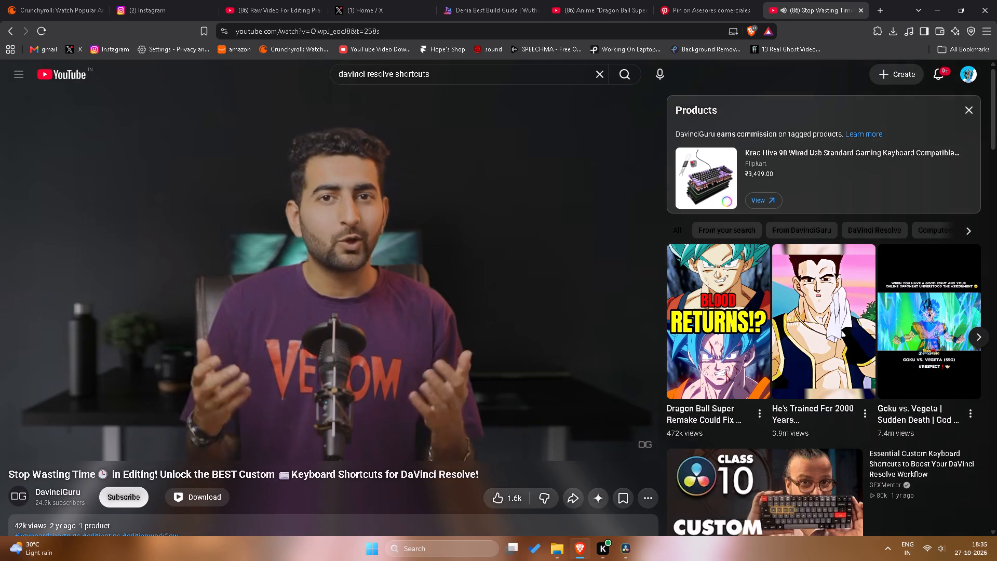
pyautogui.press('Left')
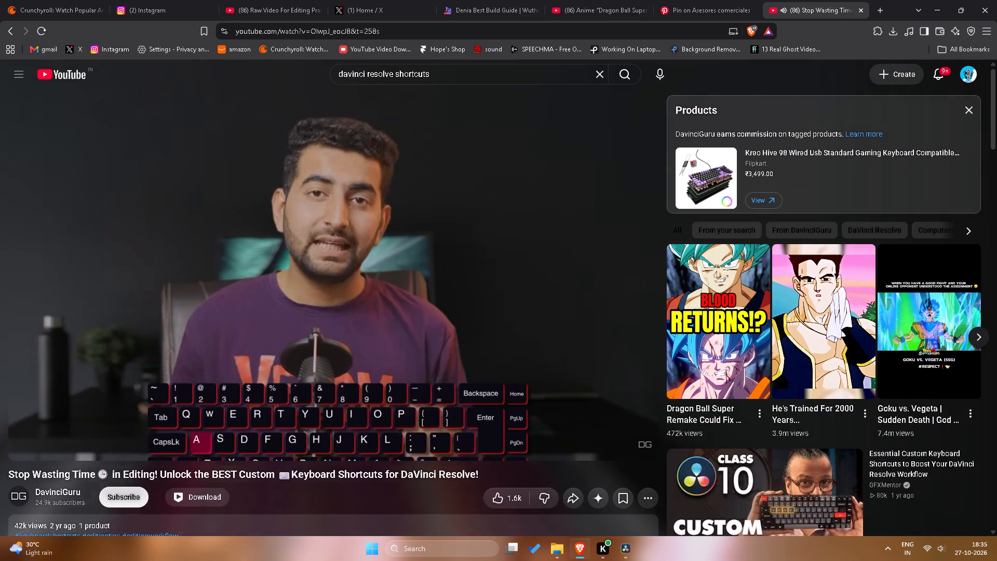
pyautogui.press('space')
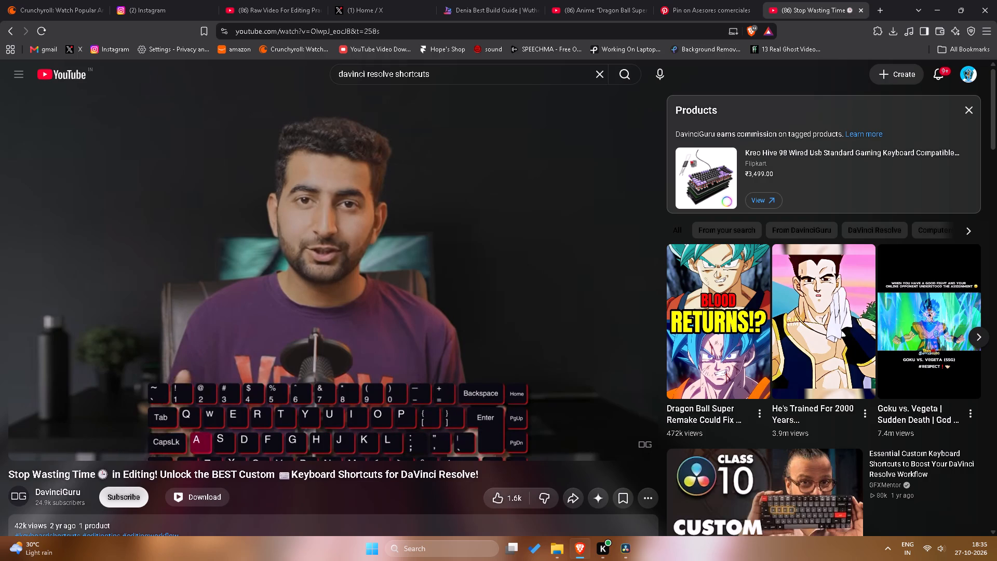
pyautogui.press('space')
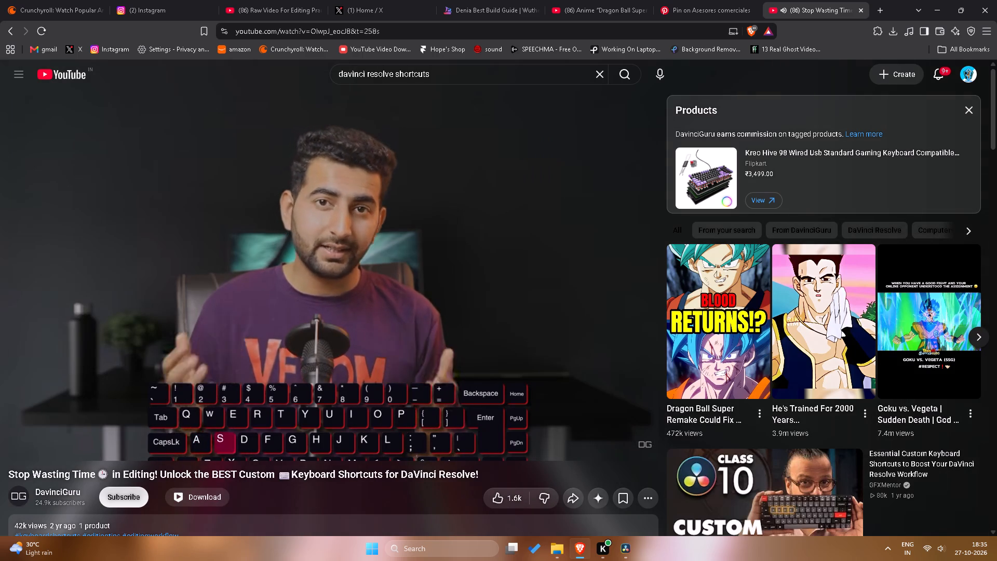
# Return to the "davinci resolve shortcuts" search results and look through them for another video covering clip trimming.
pyautogui.click(8, 37)
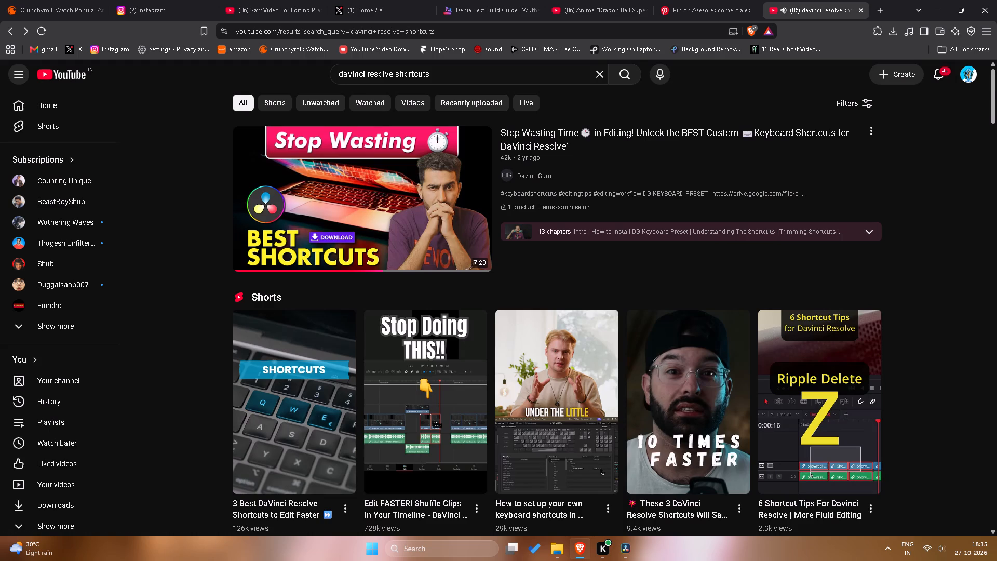
pyautogui.scroll(-6, 353, 266)
pyautogui.scroll(-10, 370, 326)
pyautogui.scroll(-6, 405, 360)
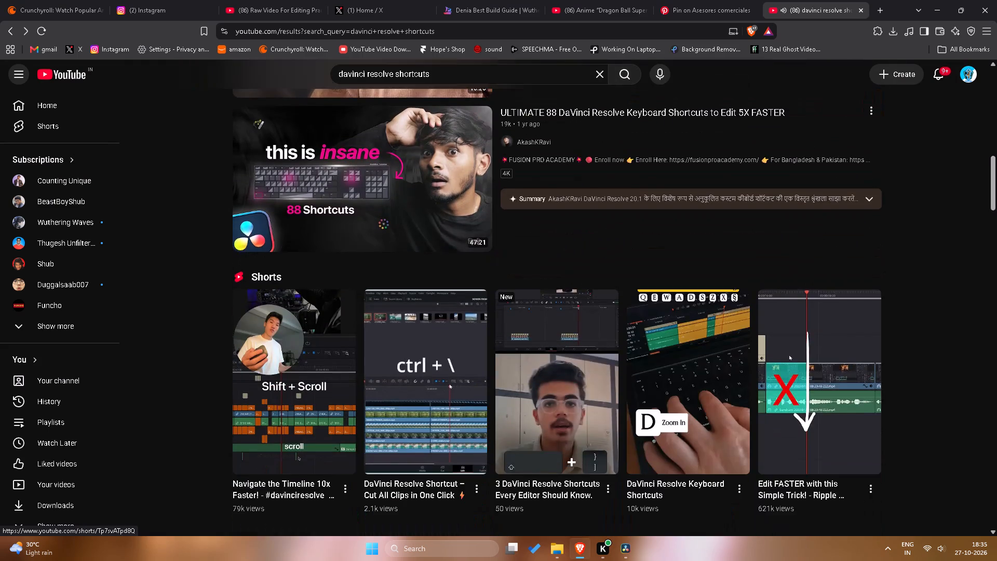
pyautogui.scroll(-20, 410, 373)
pyautogui.scroll(-6, 411, 379)
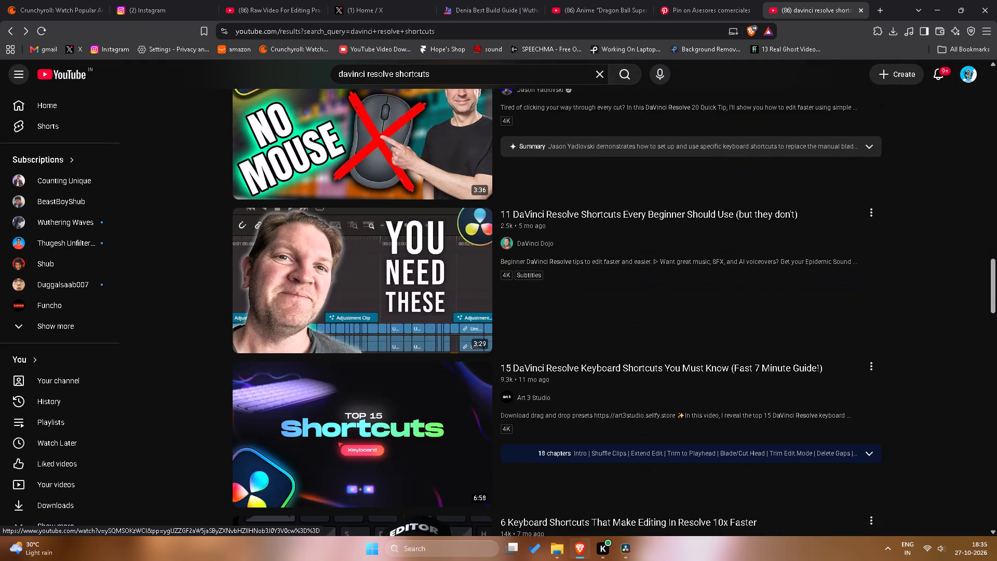
pyautogui.scroll(-13, 411, 379)
pyautogui.scroll(-9, 414, 383)
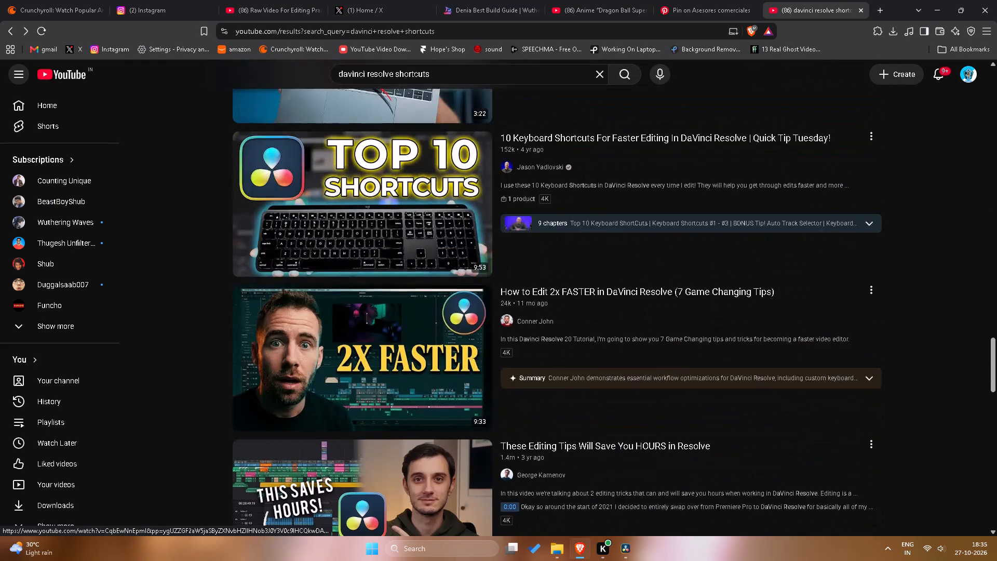
pyautogui.scroll(-8, 418, 391)
pyautogui.scroll(4, 420, 396)
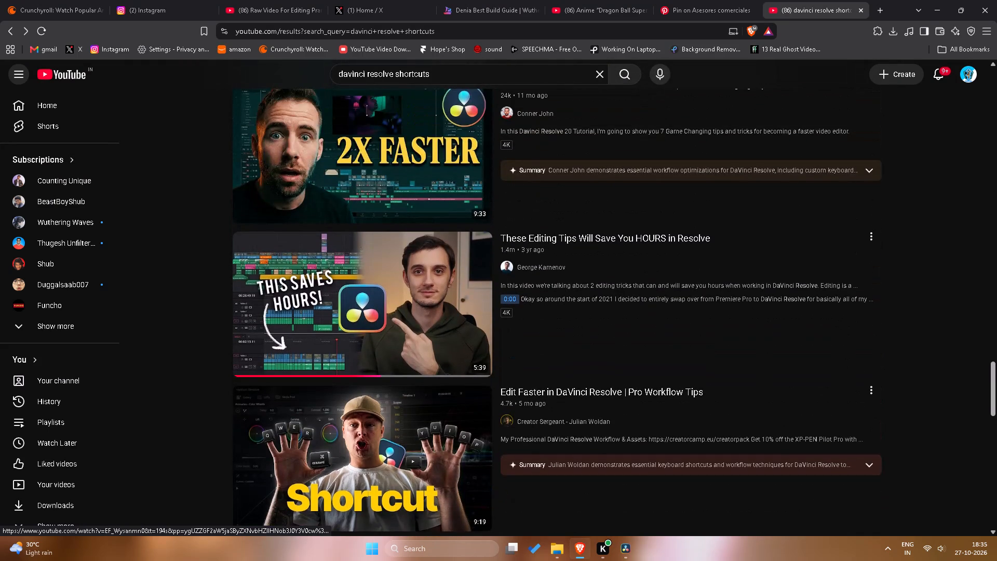
pyautogui.scroll(-17, 429, 338)
pyautogui.scroll(-6, 433, 370)
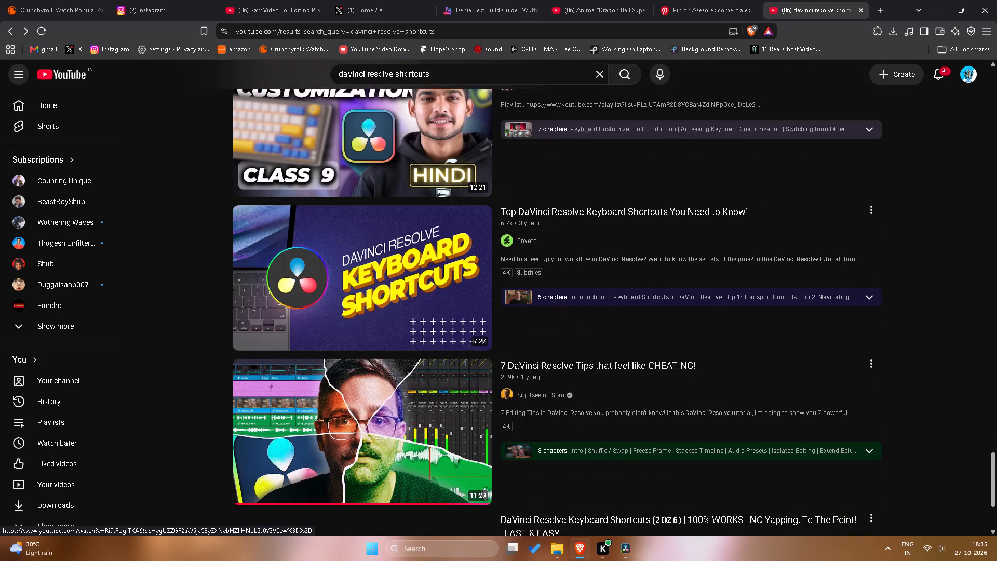
pyautogui.scroll(-4, 433, 371)
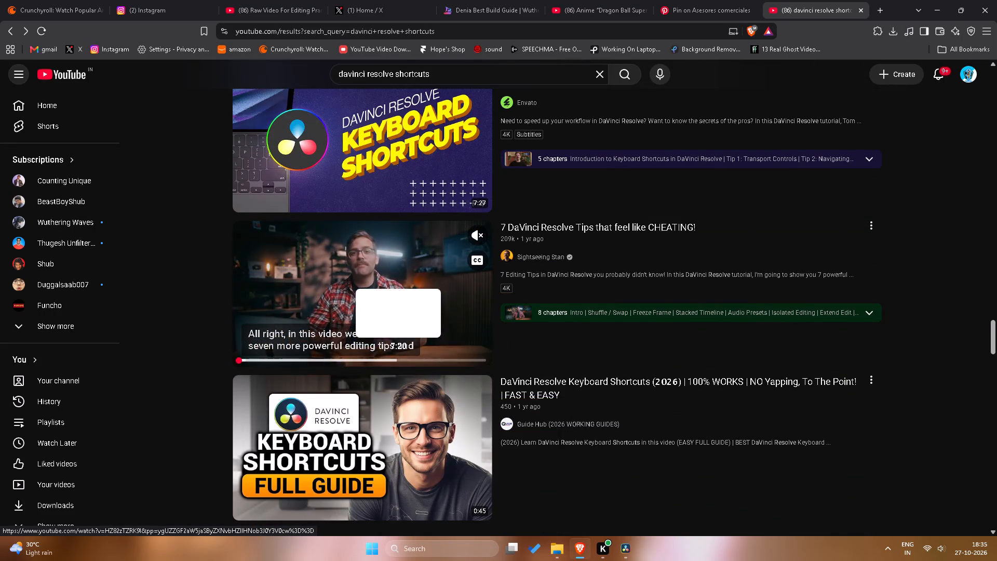
# Open Sightseeing Stan's "7 DaVinci Resolve Tips that feel like CHEATING!" and skip to the Extend Edit chapter's timeline demonstration.
pyautogui.click(397, 355)
pyautogui.click(400, 312)
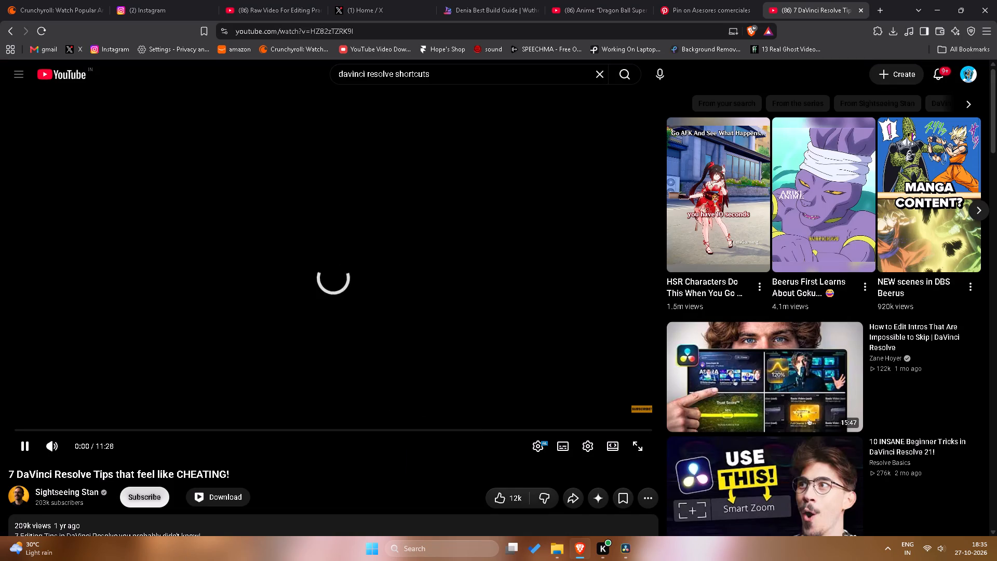
pyautogui.click(482, 430)
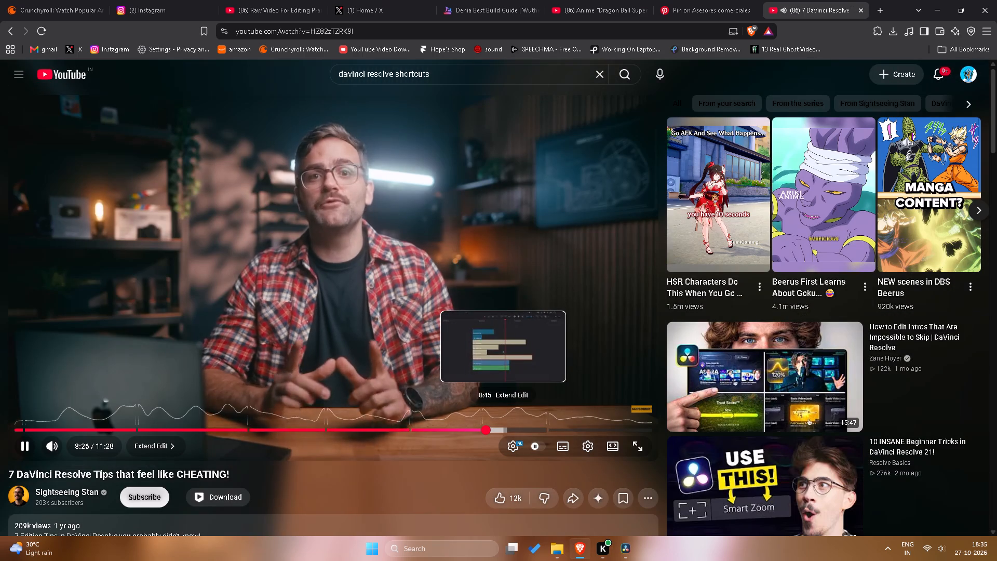
pyautogui.press('Right')
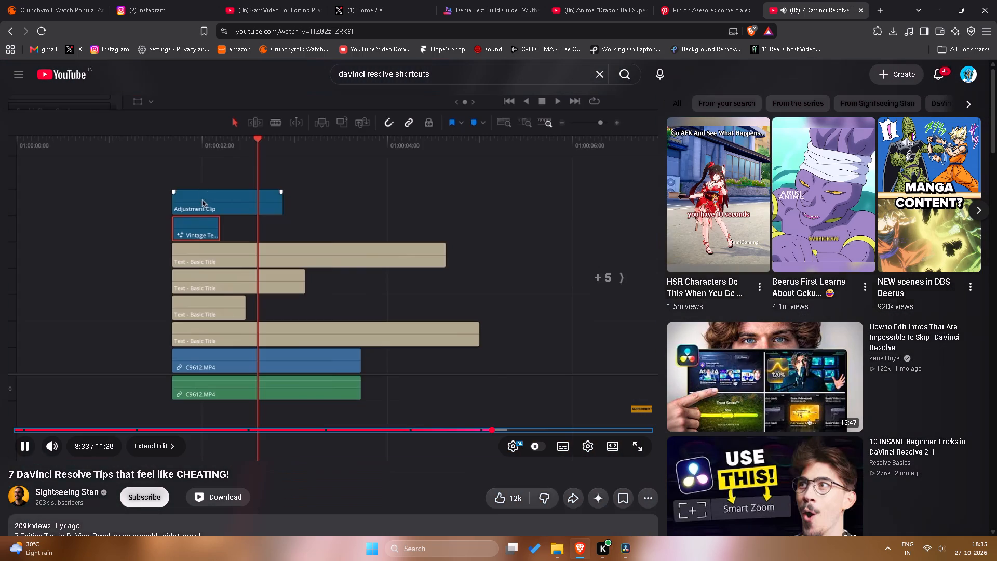
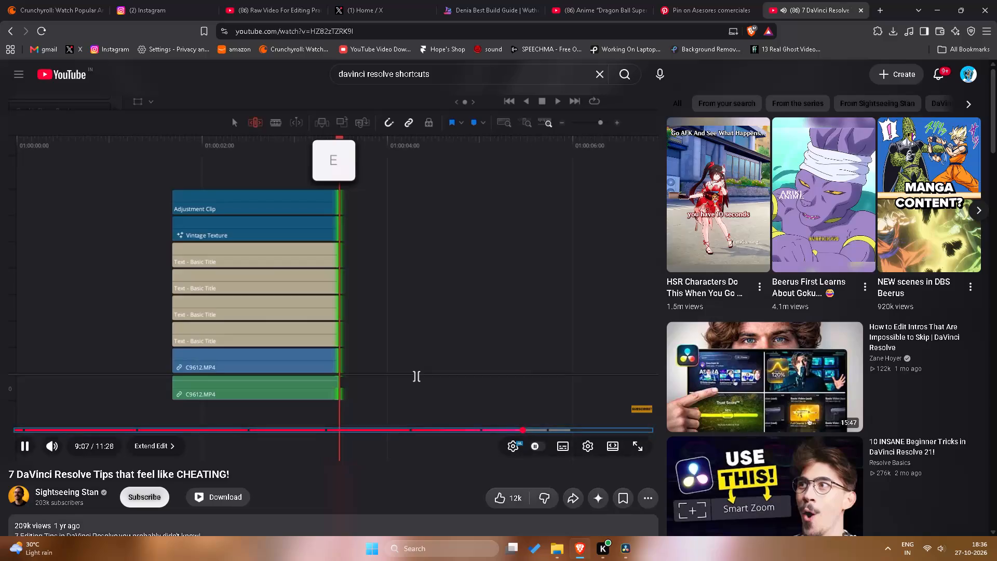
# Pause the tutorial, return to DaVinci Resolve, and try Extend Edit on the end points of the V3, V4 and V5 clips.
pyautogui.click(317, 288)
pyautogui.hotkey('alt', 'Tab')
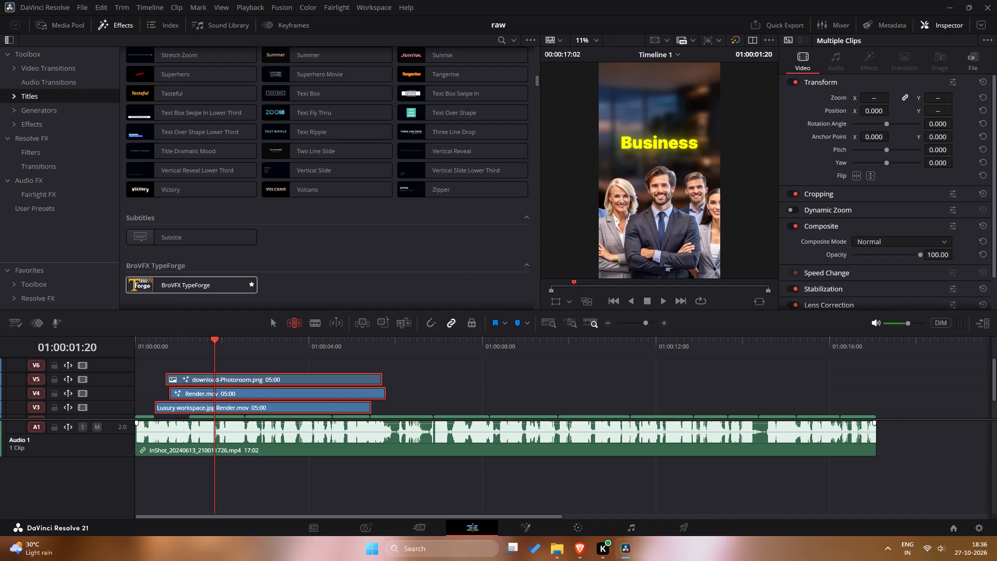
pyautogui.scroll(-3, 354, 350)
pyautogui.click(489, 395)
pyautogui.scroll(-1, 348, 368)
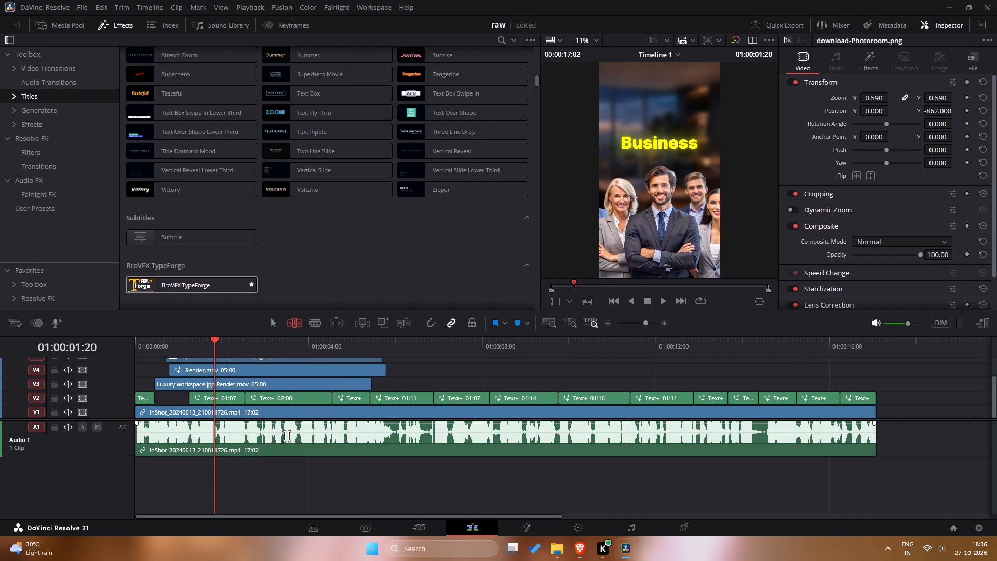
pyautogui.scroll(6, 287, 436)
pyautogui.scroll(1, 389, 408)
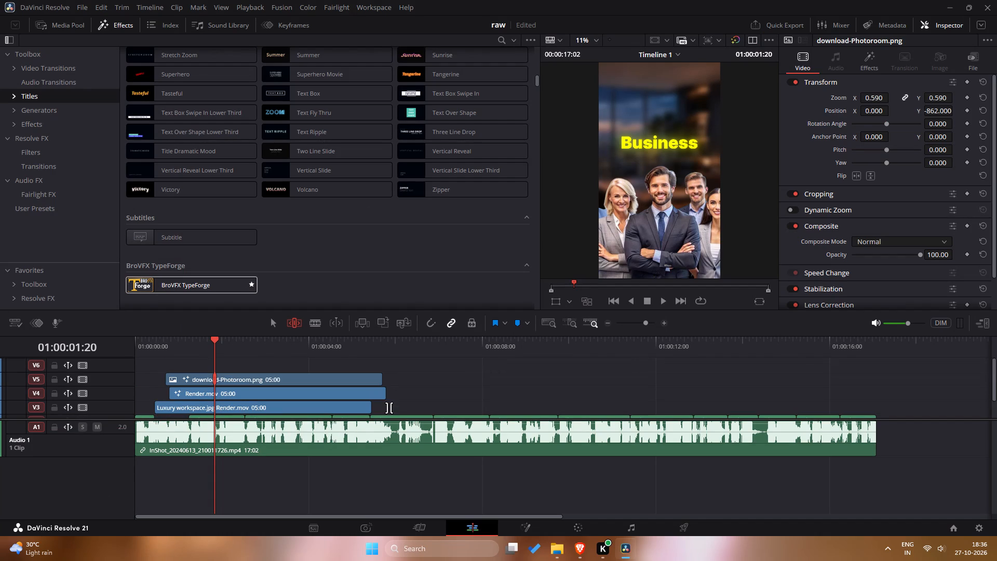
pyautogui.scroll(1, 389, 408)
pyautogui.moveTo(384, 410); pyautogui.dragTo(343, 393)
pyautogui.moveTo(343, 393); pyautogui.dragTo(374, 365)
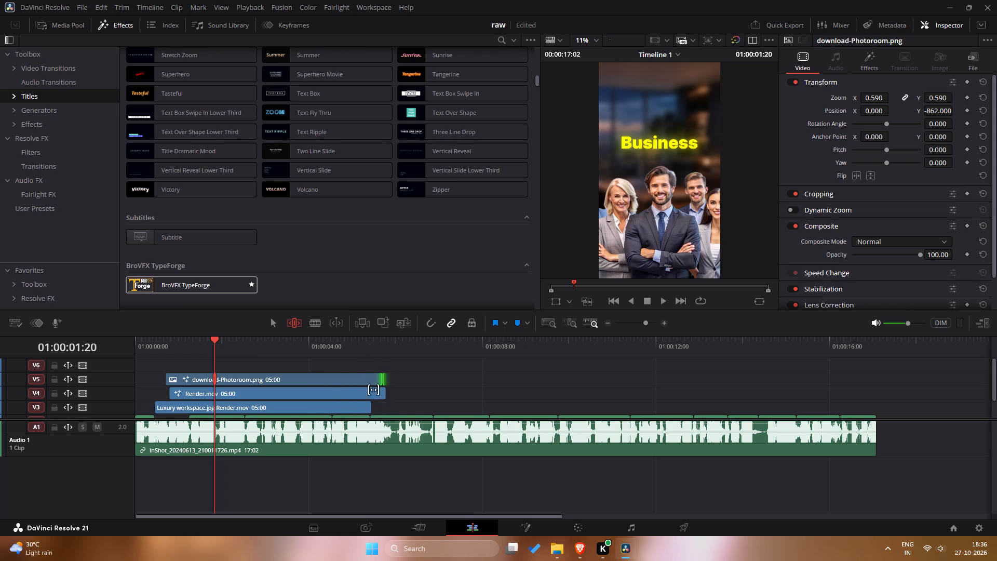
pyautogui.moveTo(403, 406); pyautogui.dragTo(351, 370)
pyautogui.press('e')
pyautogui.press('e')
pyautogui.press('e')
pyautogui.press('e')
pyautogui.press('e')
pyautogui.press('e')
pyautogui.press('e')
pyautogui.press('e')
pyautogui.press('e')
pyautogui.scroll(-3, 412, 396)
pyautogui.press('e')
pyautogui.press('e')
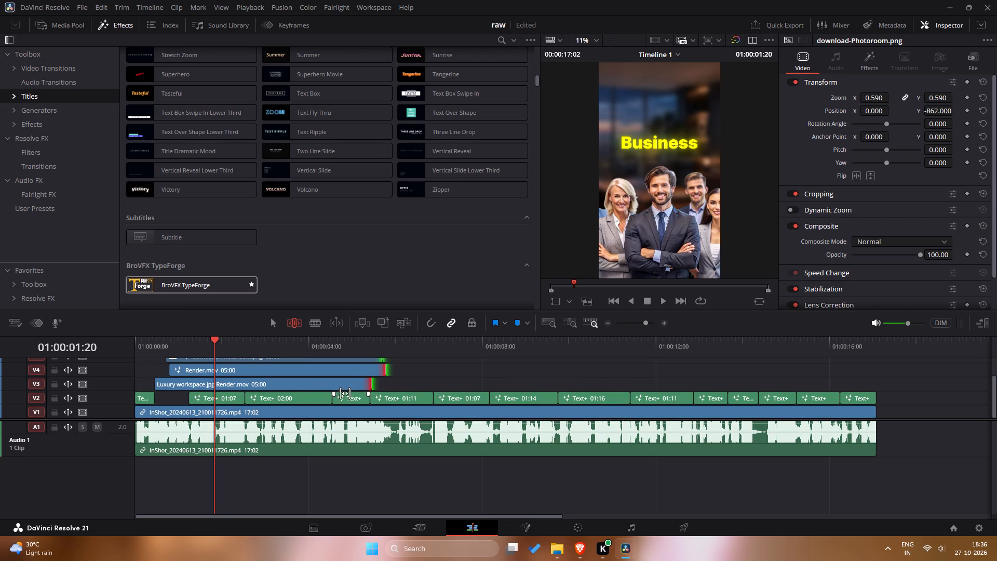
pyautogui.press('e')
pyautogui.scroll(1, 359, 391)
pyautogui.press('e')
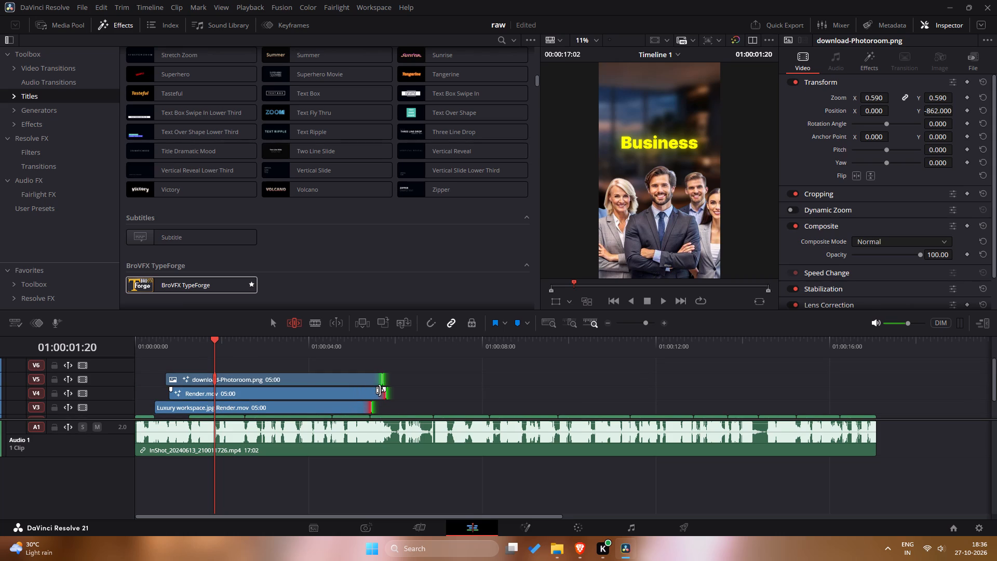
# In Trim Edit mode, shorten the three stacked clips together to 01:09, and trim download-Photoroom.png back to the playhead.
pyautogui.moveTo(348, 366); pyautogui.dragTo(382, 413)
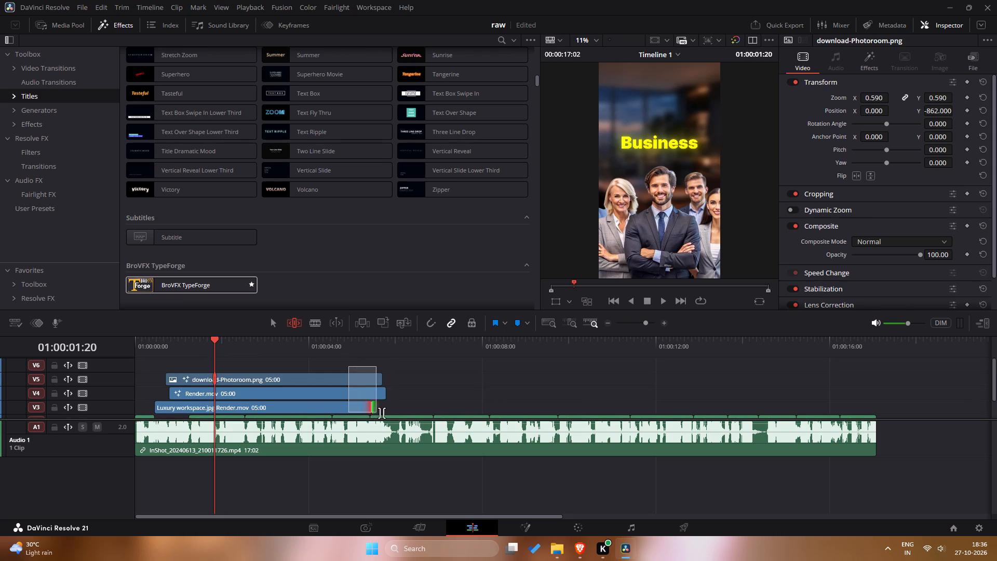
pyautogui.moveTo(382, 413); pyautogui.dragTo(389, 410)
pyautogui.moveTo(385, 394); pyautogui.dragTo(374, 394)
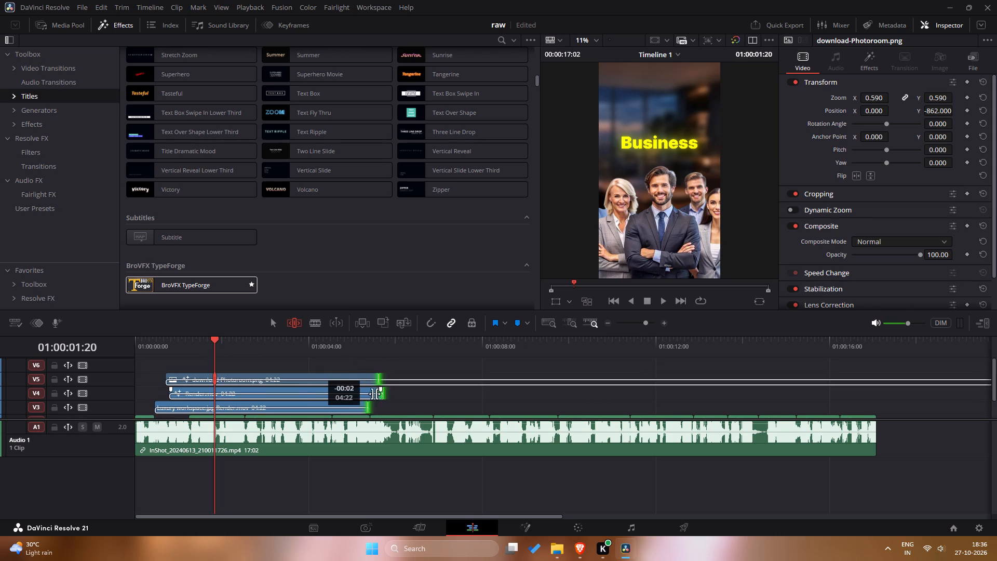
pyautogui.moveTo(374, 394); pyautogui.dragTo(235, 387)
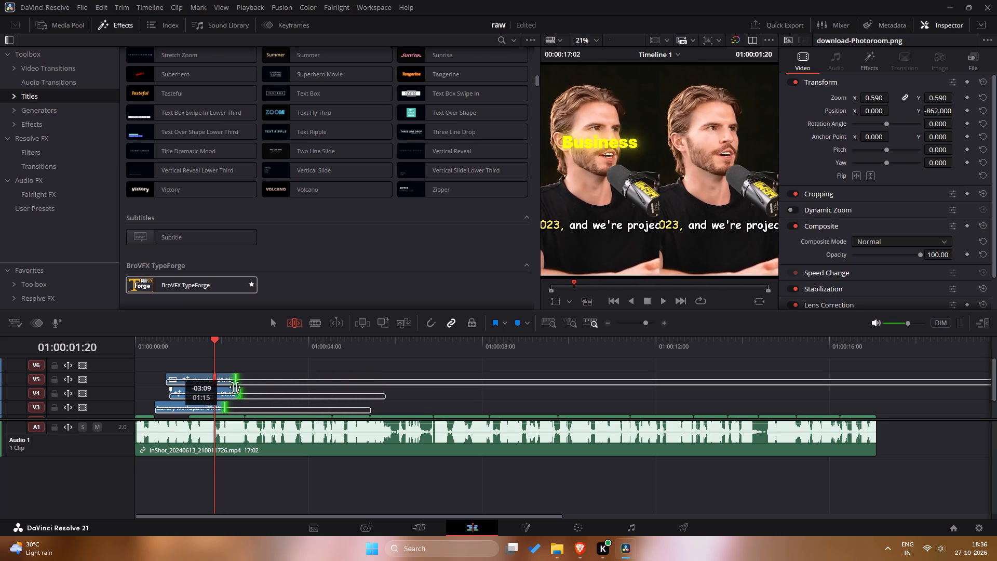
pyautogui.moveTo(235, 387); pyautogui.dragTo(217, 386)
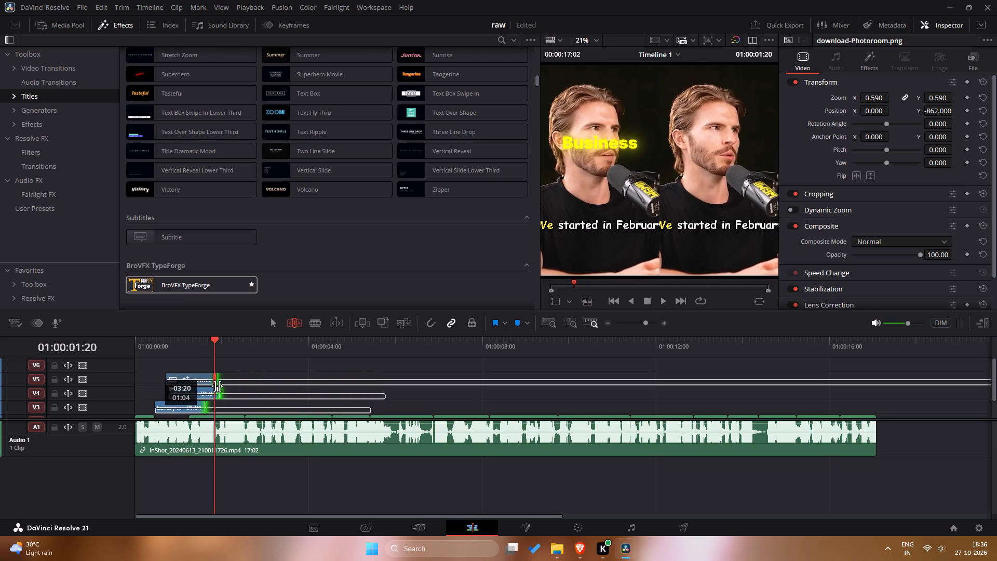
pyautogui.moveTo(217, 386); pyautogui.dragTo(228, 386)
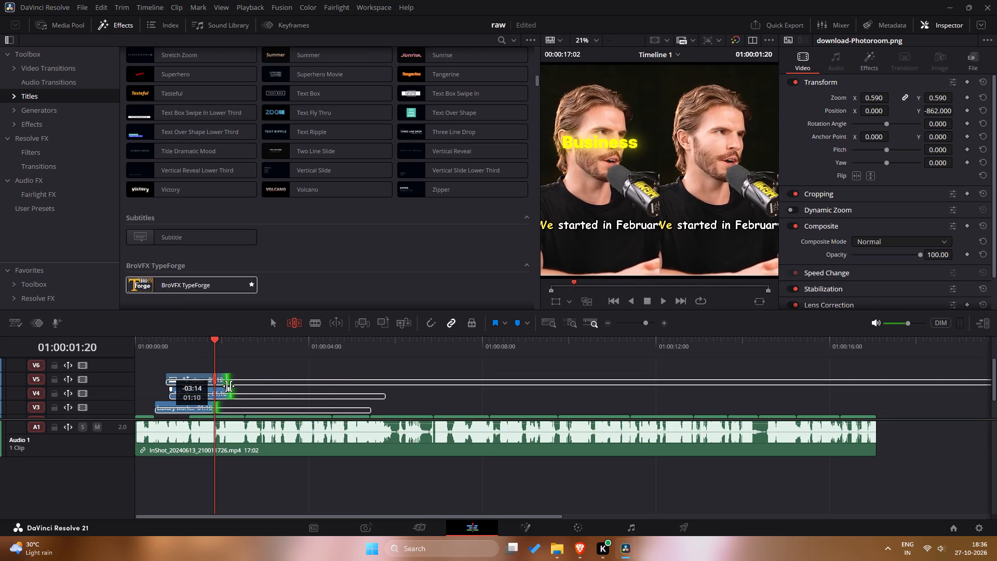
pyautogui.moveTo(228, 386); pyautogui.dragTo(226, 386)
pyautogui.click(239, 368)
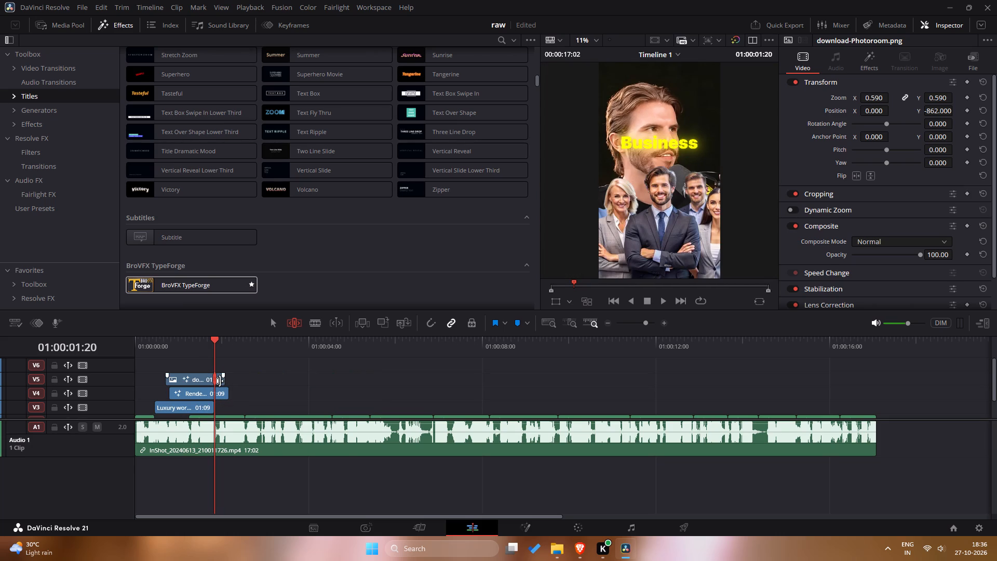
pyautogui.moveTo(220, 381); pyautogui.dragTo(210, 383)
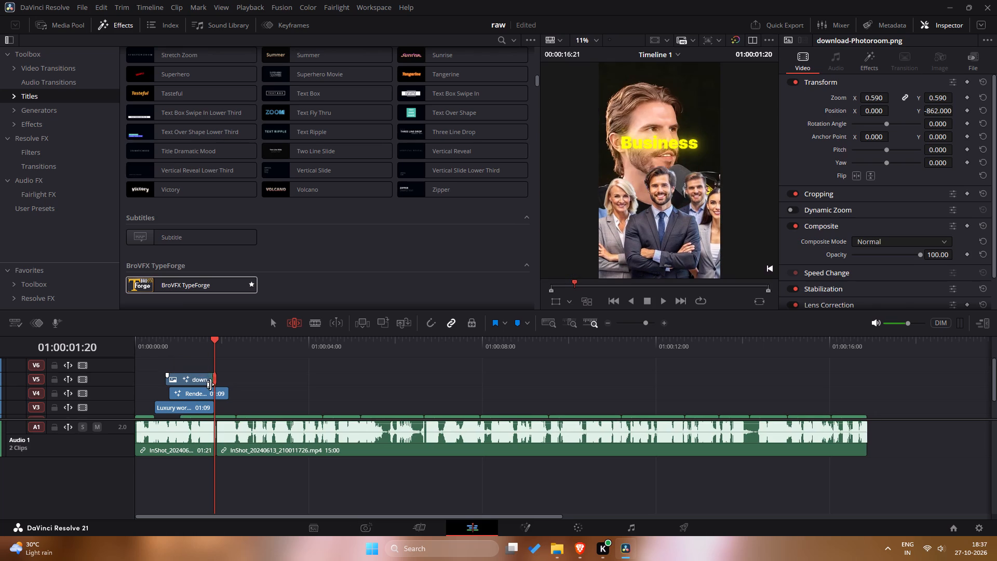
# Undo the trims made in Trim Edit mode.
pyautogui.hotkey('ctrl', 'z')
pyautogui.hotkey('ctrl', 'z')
# Switch to normal Selection mode and shorten the clips on V3, V4 and V5 together to 01:10 each.
pyautogui.scroll(-2, 289, 395)
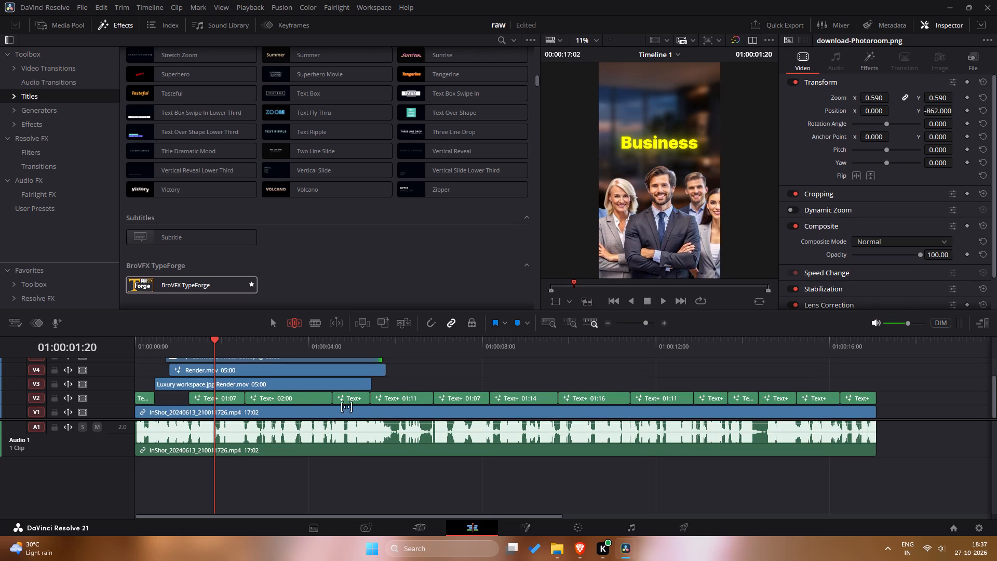
pyautogui.click(272, 324)
pyautogui.scroll(1, 422, 362)
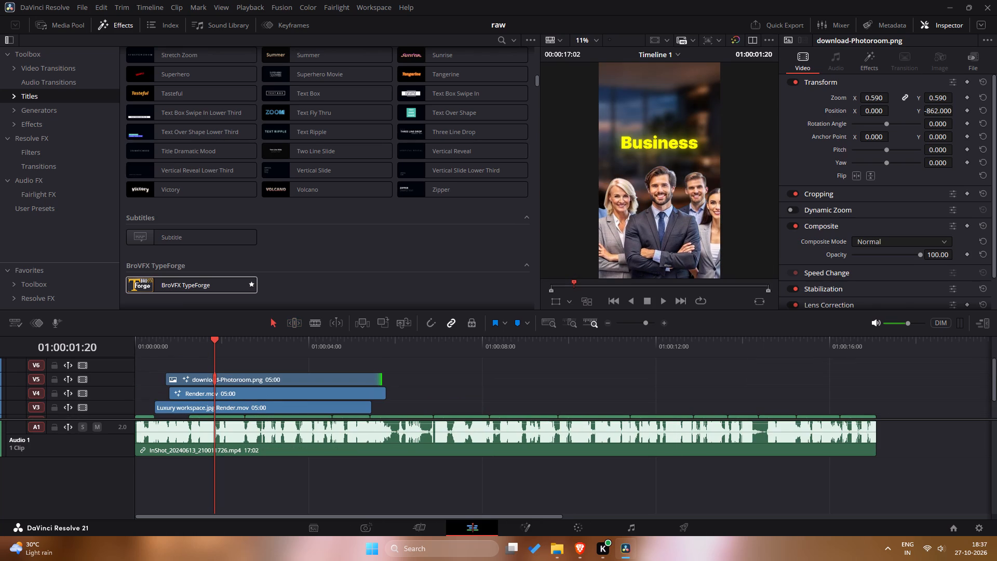
pyautogui.moveTo(406, 376); pyautogui.dragTo(337, 407)
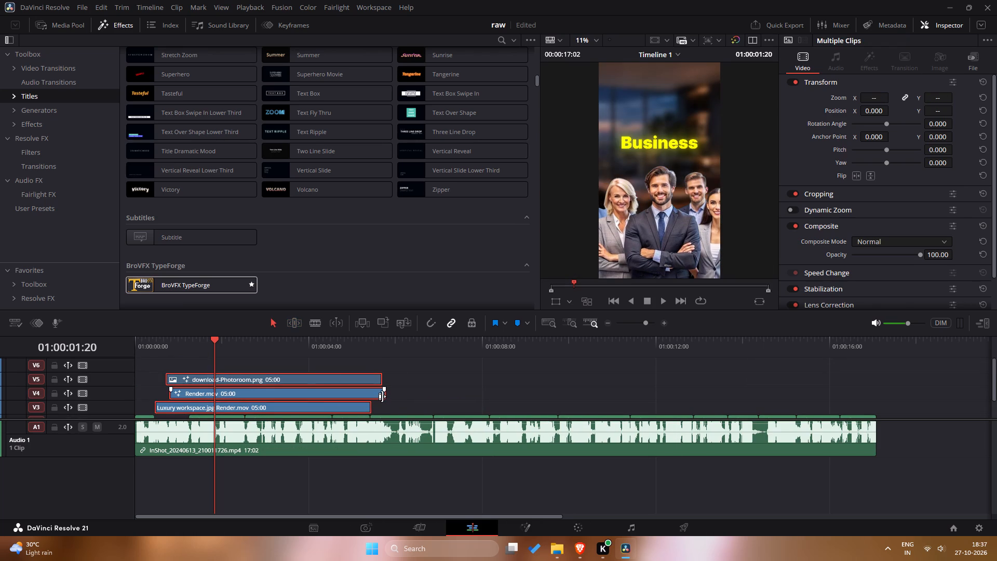
pyautogui.moveTo(382, 396); pyautogui.dragTo(237, 395)
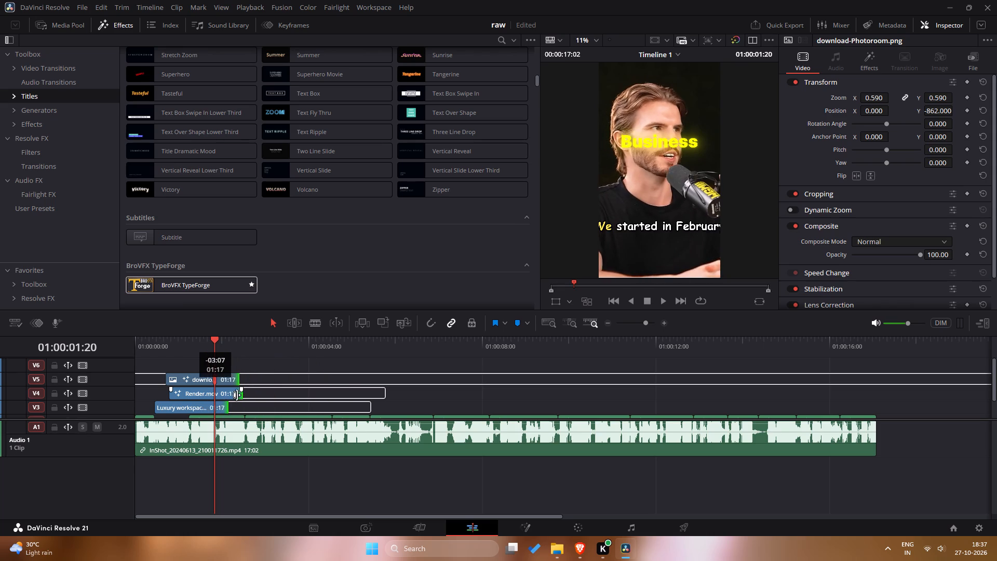
pyautogui.moveTo(237, 395); pyautogui.dragTo(226, 394)
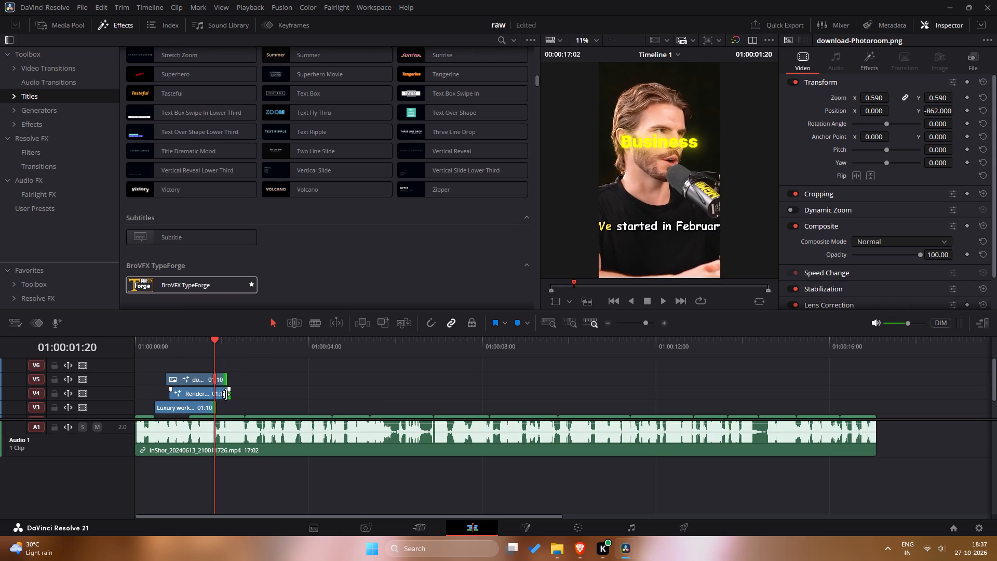
pyautogui.click(242, 385)
# Trim download-Photoroom.png on V5 and Render.mov on V4 to end with the background clip, making the V4 clip 01:02 long.
pyautogui.moveTo(232, 377); pyautogui.dragTo(227, 382)
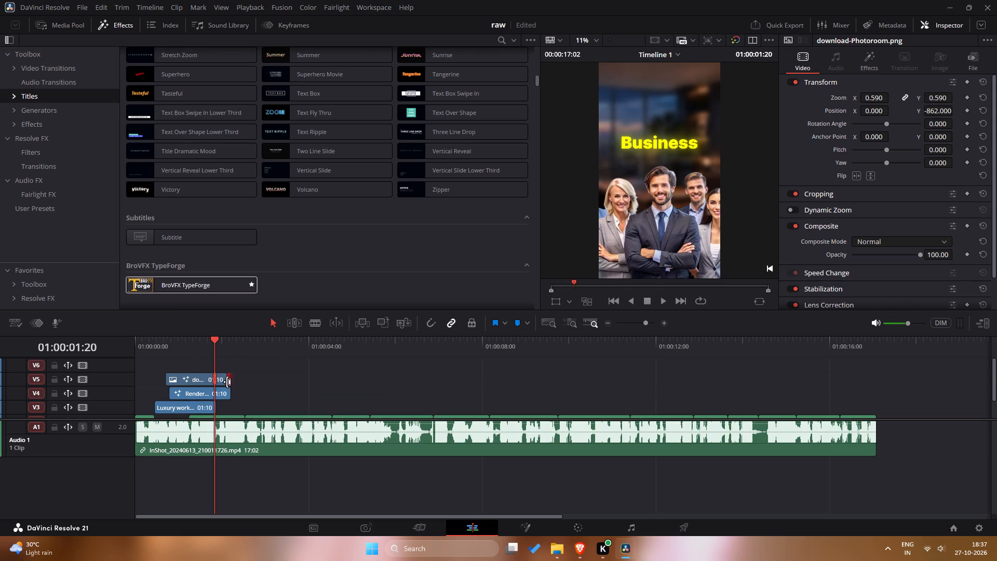
pyautogui.moveTo(227, 382); pyautogui.dragTo(217, 381)
pyautogui.moveTo(238, 382); pyautogui.dragTo(229, 381)
pyautogui.moveTo(229, 381); pyautogui.dragTo(223, 391)
pyautogui.moveTo(225, 393); pyautogui.dragTo(219, 393)
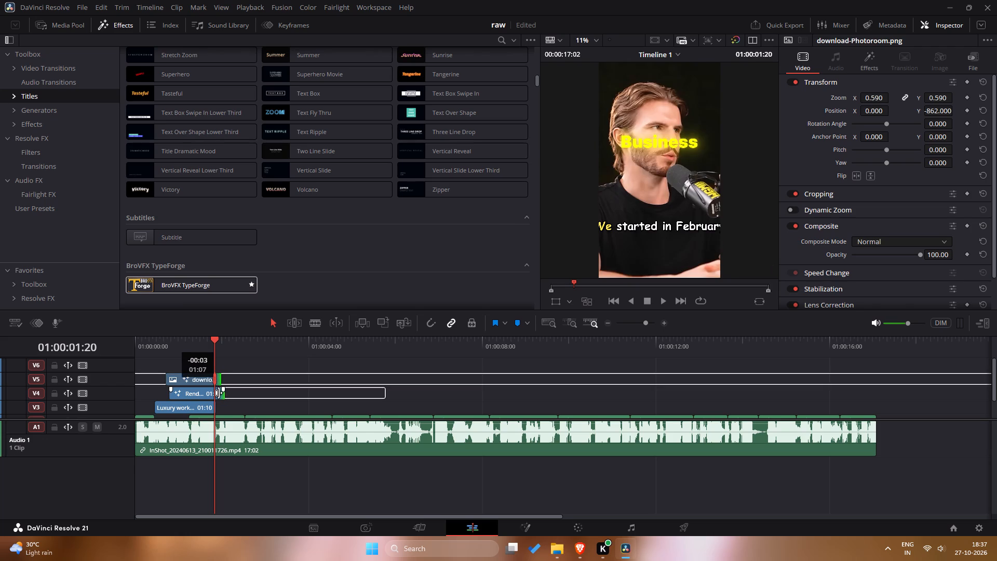
pyautogui.moveTo(219, 393); pyautogui.dragTo(213, 392)
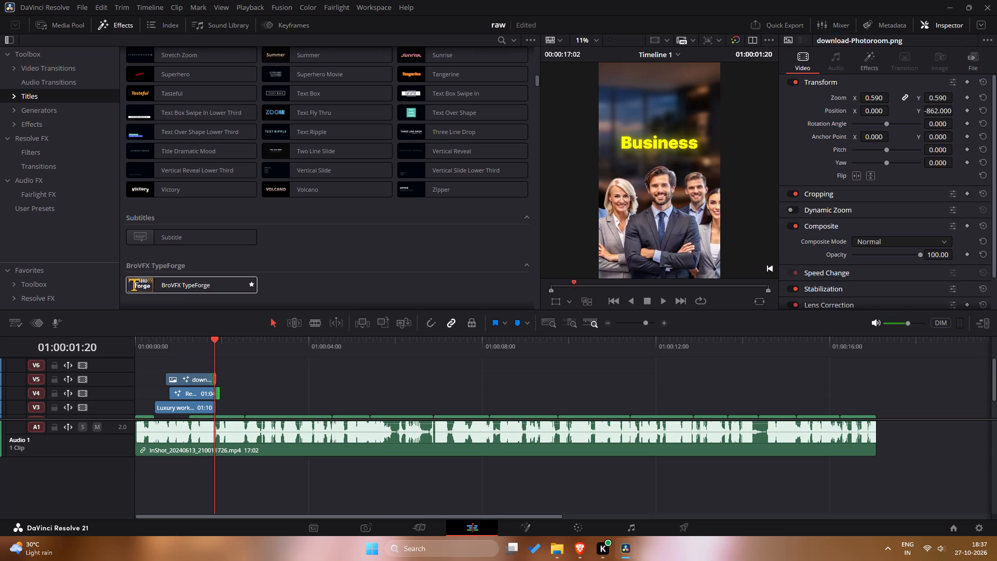
pyautogui.click(227, 395)
pyautogui.click(218, 395)
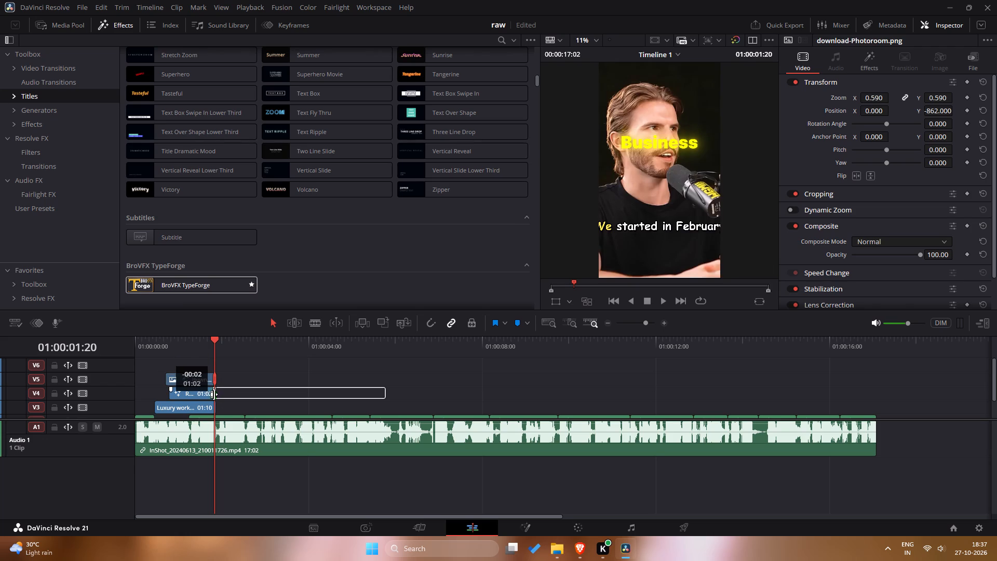
pyautogui.click(240, 391)
# Play the timeline from the start to examine the timing of the shortened Business title section.
pyautogui.moveTo(214, 344); pyautogui.dragTo(71, 351)
pyautogui.press('space')
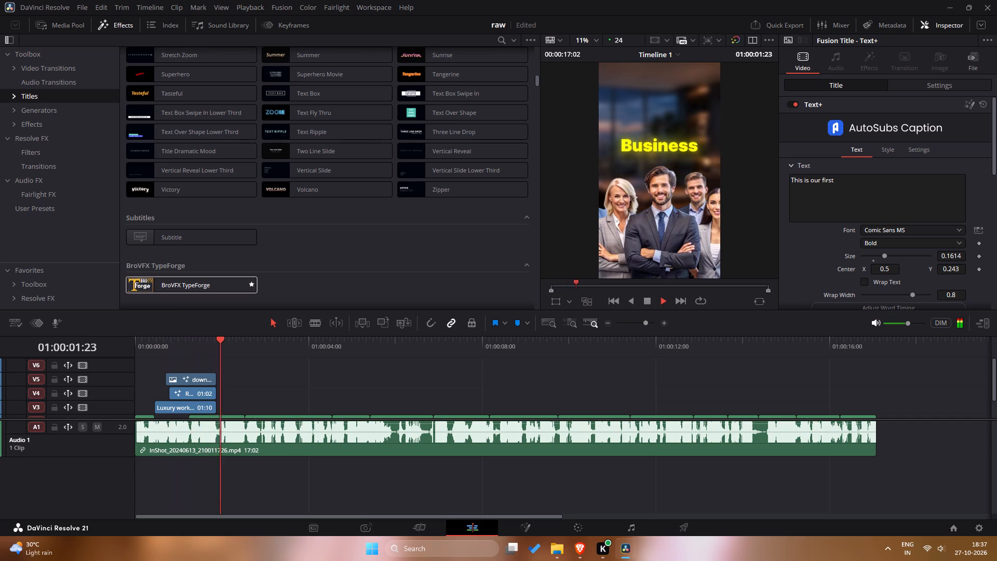
pyautogui.press('space')
pyautogui.moveTo(237, 343); pyautogui.dragTo(159, 346)
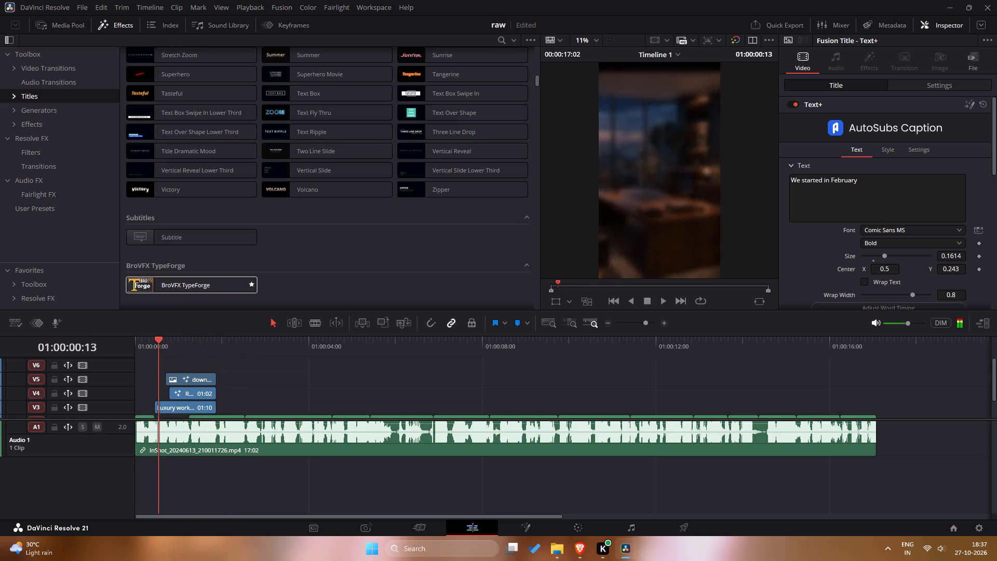
pyautogui.moveTo(159, 346); pyautogui.dragTo(100, 350)
pyautogui.press('space')
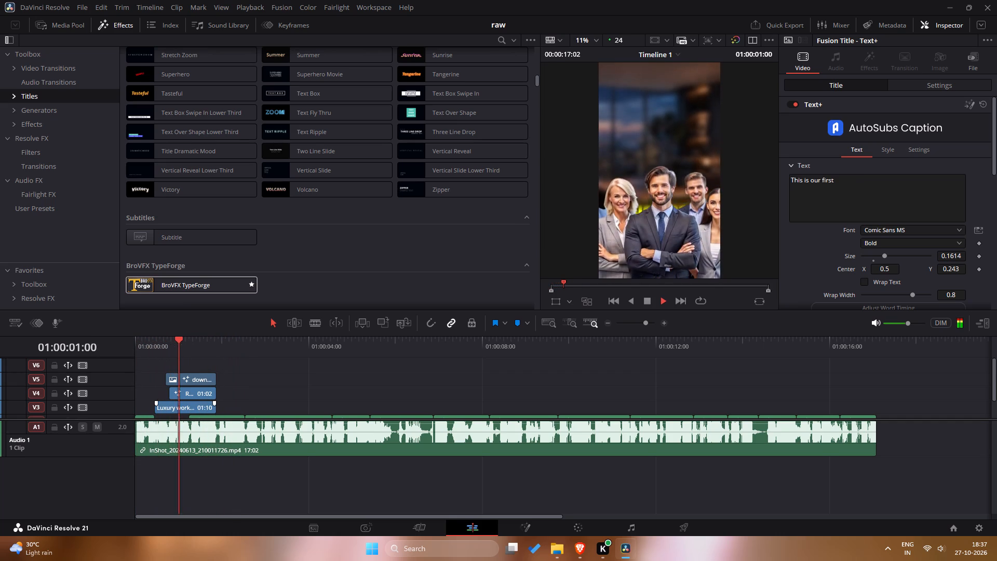
pyautogui.press('space')
# Extend the Luxury workspace background clip on V3 to 04:01 and play back the section.
pyautogui.moveTo(211, 407); pyautogui.dragTo(221, 408)
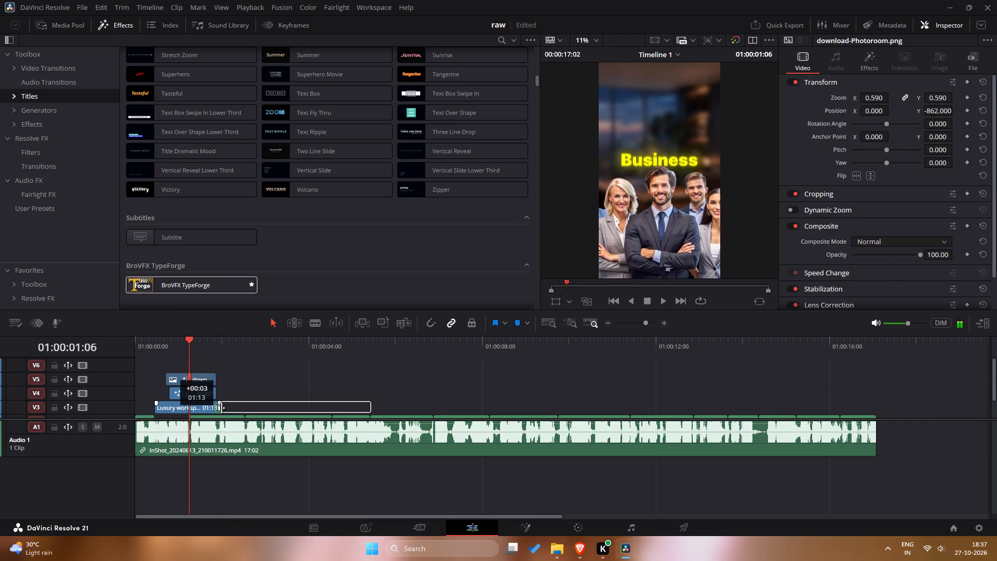
pyautogui.moveTo(221, 408); pyautogui.dragTo(327, 409)
pyautogui.click(336, 380)
pyautogui.press('space')
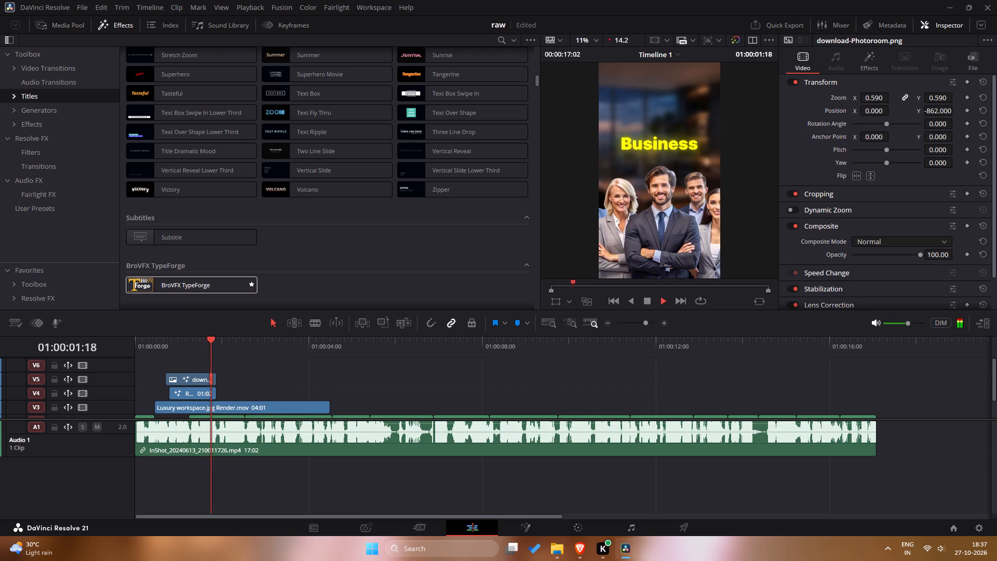
pyautogui.press('space')
# Switch to the "Raw Video For Editing Practice" reference in Brave and replay its opening, pausing on the FEBRUARY title.
pyautogui.hotkey('alt', 'Tab')
pyautogui.click(254, 0)
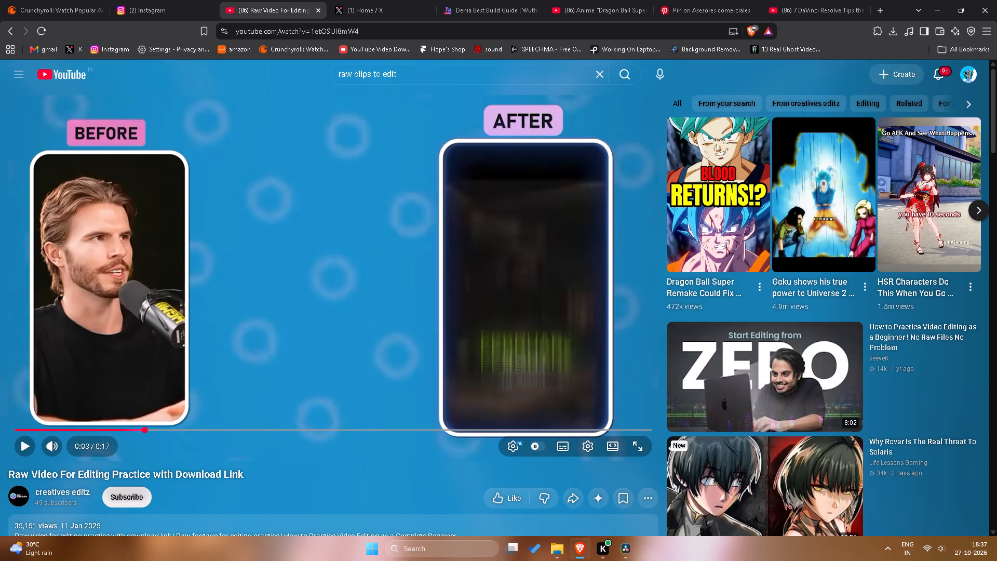
pyautogui.click(379, 347)
pyautogui.press('Left')
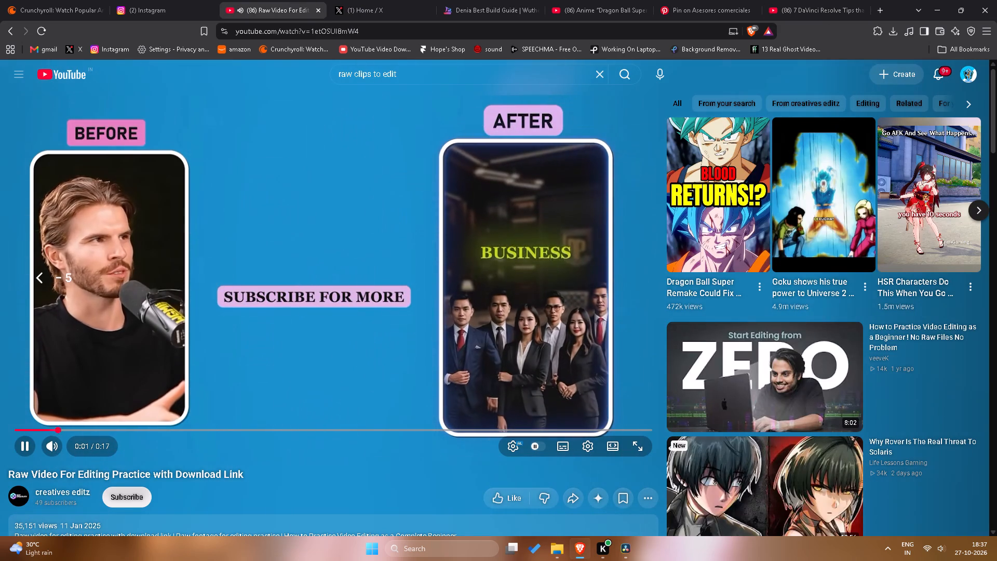
pyautogui.click(306, 299)
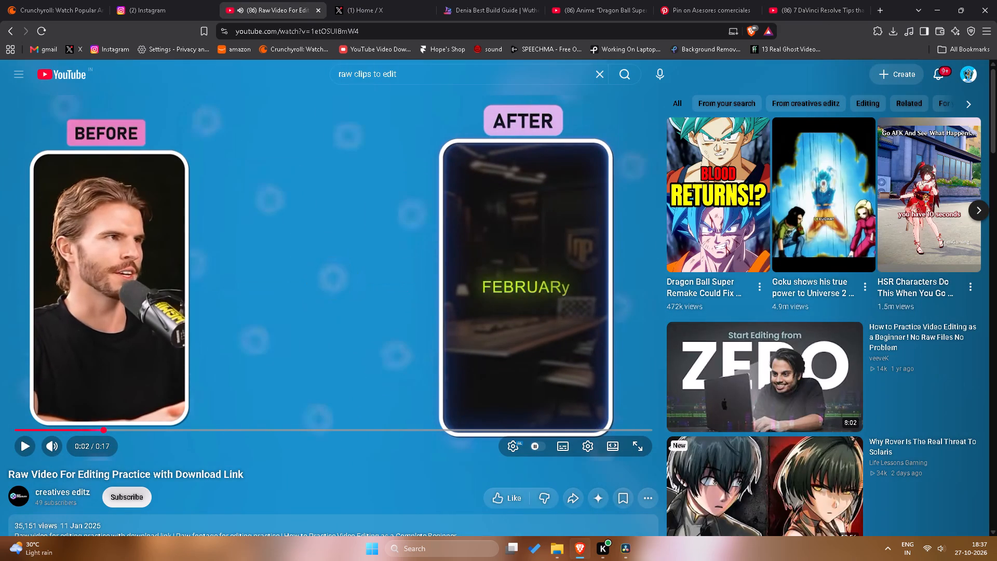
# Replay the FEBRUARY title in the reference video, pausing once the full "of 2023" line is shown.
pyautogui.press('Left')
pyautogui.click(308, 299)
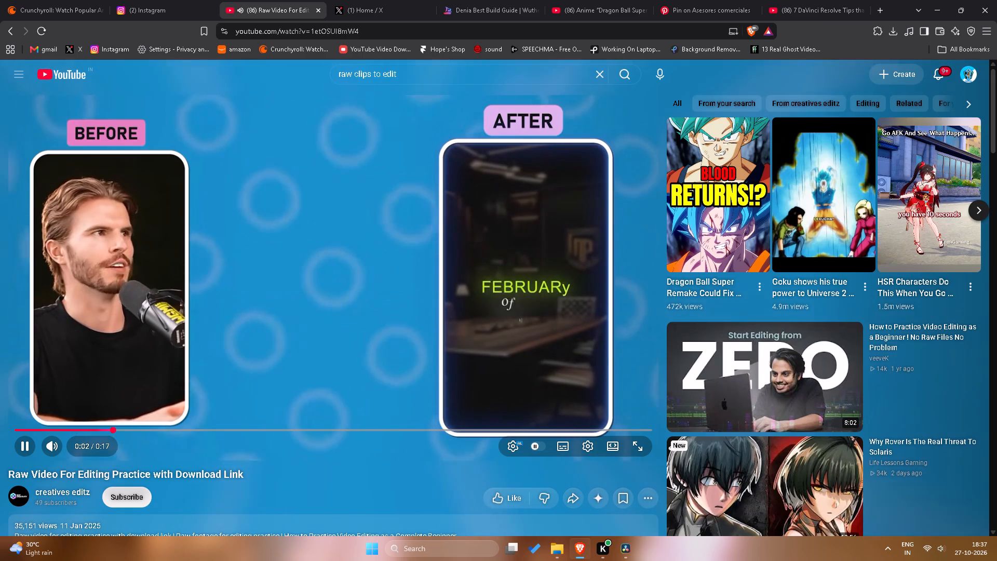
pyautogui.click(302, 315)
# Switch to DaVinci Resolve, play the timeline from the start and scrub through the Business title section.
pyautogui.hotkey('alt', 'Tab')
pyautogui.moveTo(230, 343); pyautogui.dragTo(0, 351)
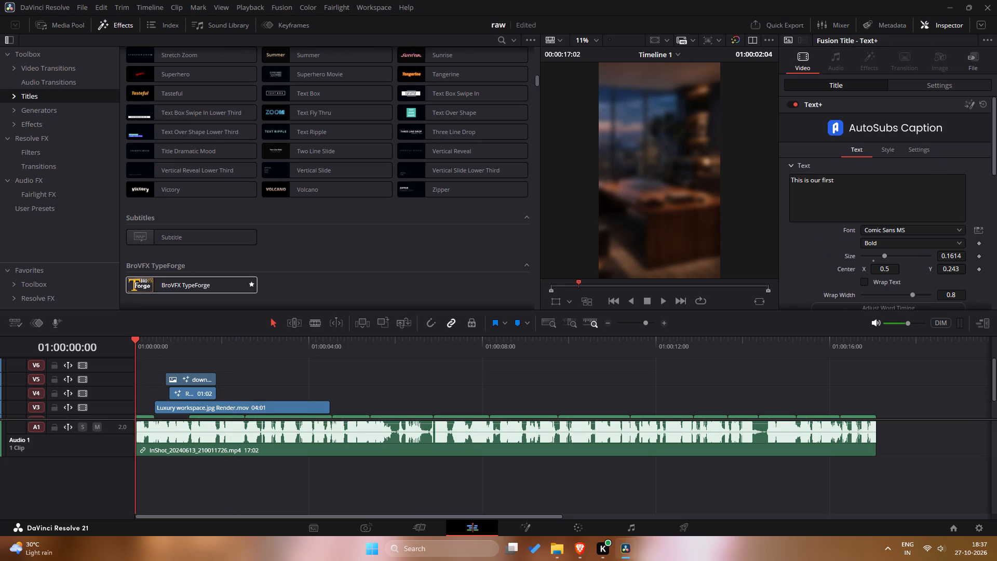
pyautogui.press('space')
pyautogui.press('space')
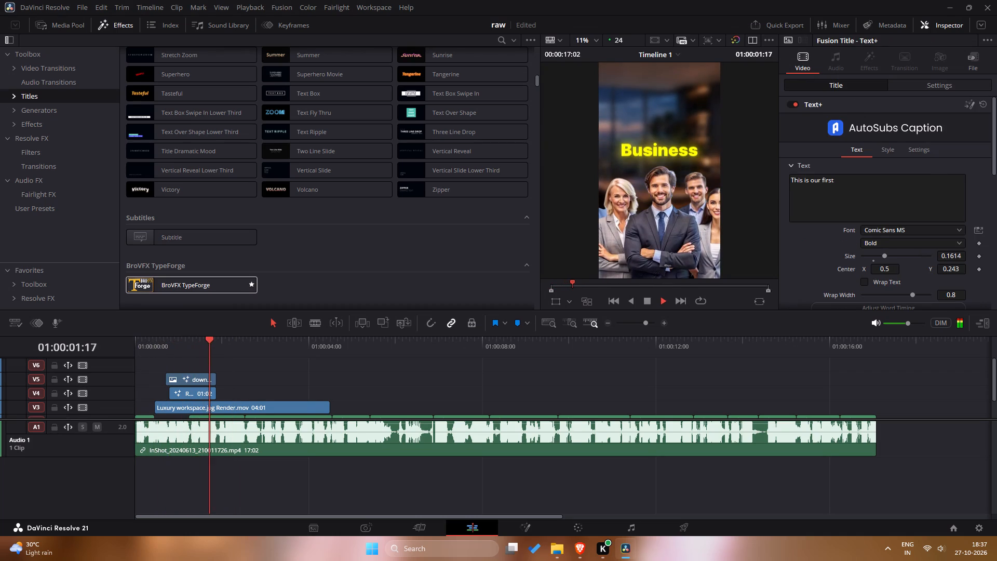
pyautogui.moveTo(210, 349); pyautogui.dragTo(178, 352)
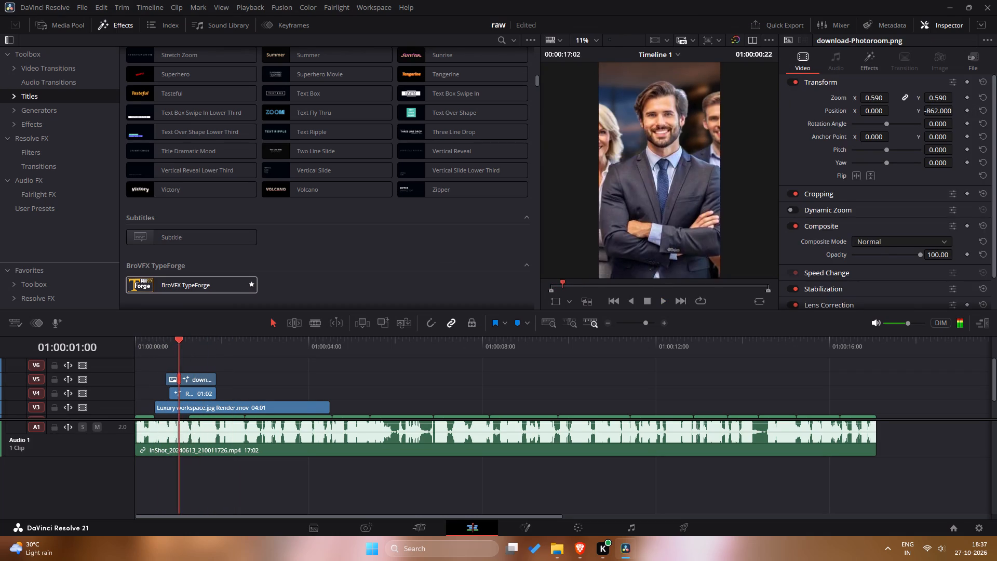
pyautogui.moveTo(178, 352); pyautogui.dragTo(197, 355)
# Browse the Generators and Effects libraries, examining the animation, shake, slide, transition and zoom presets.
pyautogui.click(39, 115)
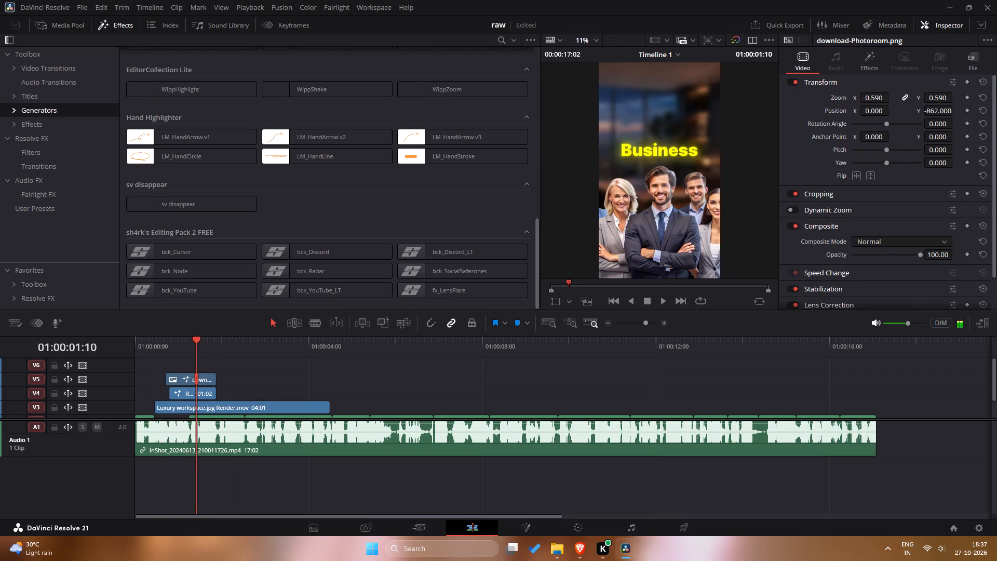
pyautogui.scroll(-9, 195, 181)
pyautogui.click(46, 127)
pyautogui.scroll(-3, 228, 172)
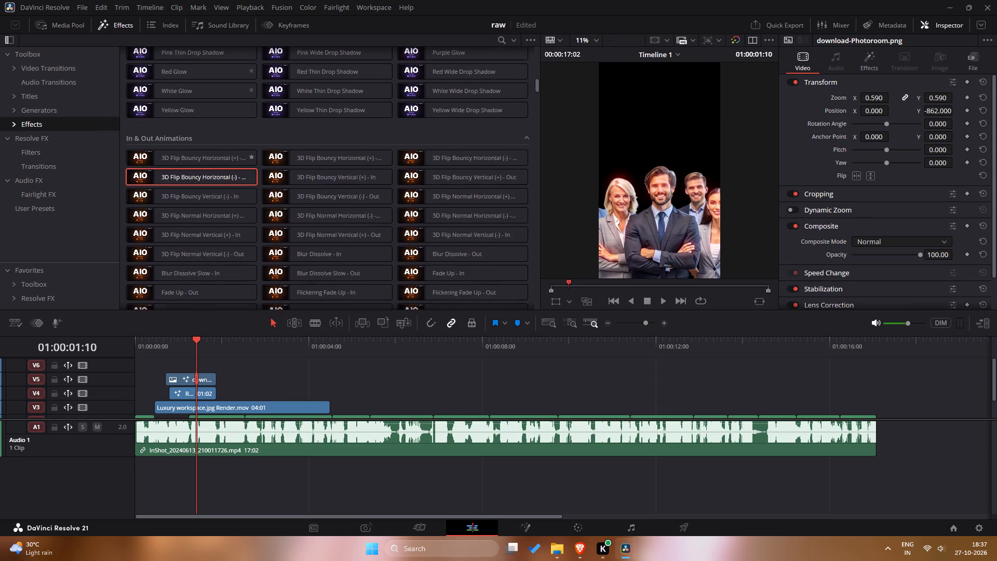
pyautogui.scroll(-2, 227, 179)
pyautogui.scroll(-20, 224, 185)
pyautogui.scroll(-19, 224, 185)
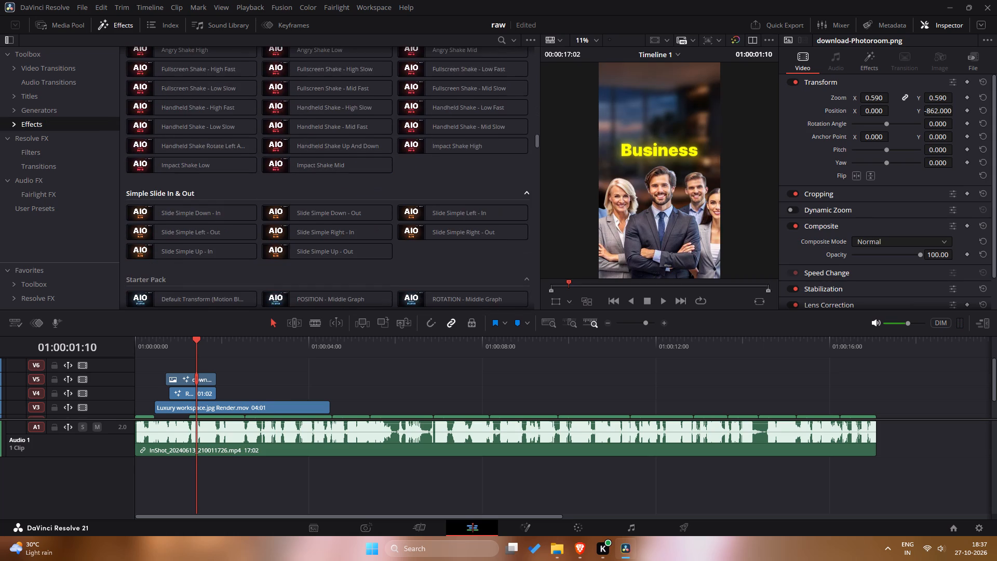
pyautogui.scroll(-1, 263, 193)
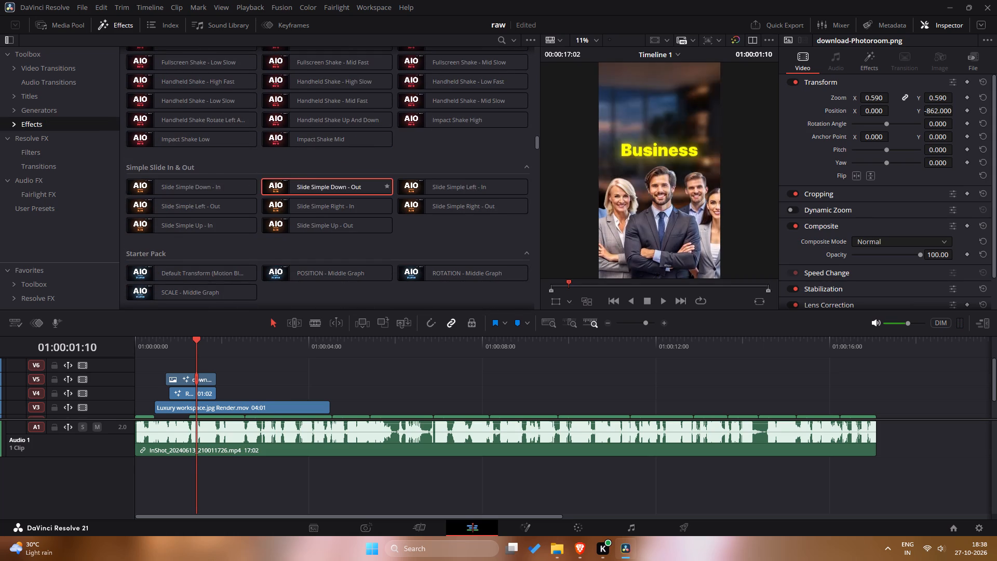
pyautogui.scroll(-7, 341, 207)
pyautogui.scroll(-8, 239, 206)
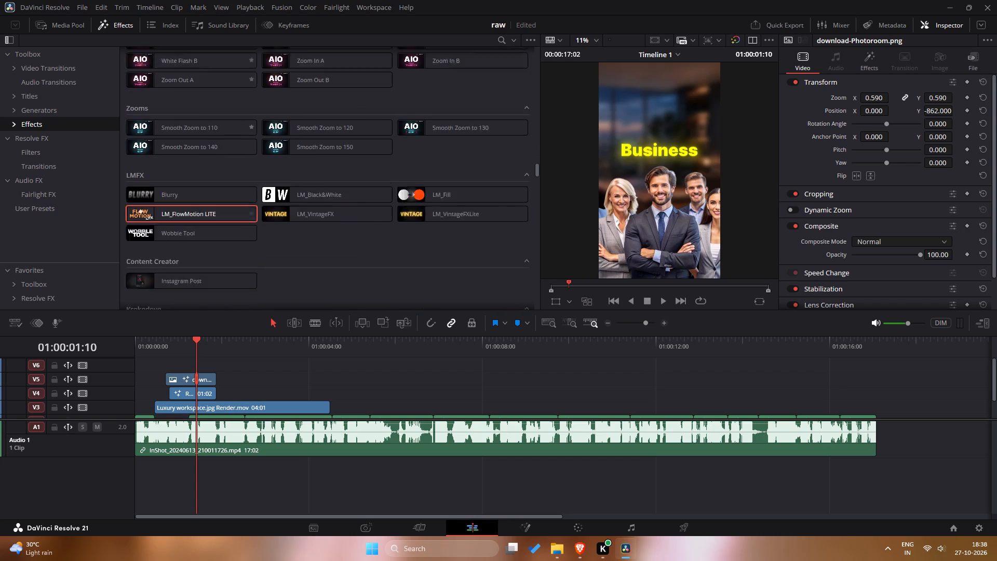
pyautogui.scroll(-9, 233, 210)
pyautogui.scroll(10, 230, 217)
pyautogui.scroll(-3, 226, 235)
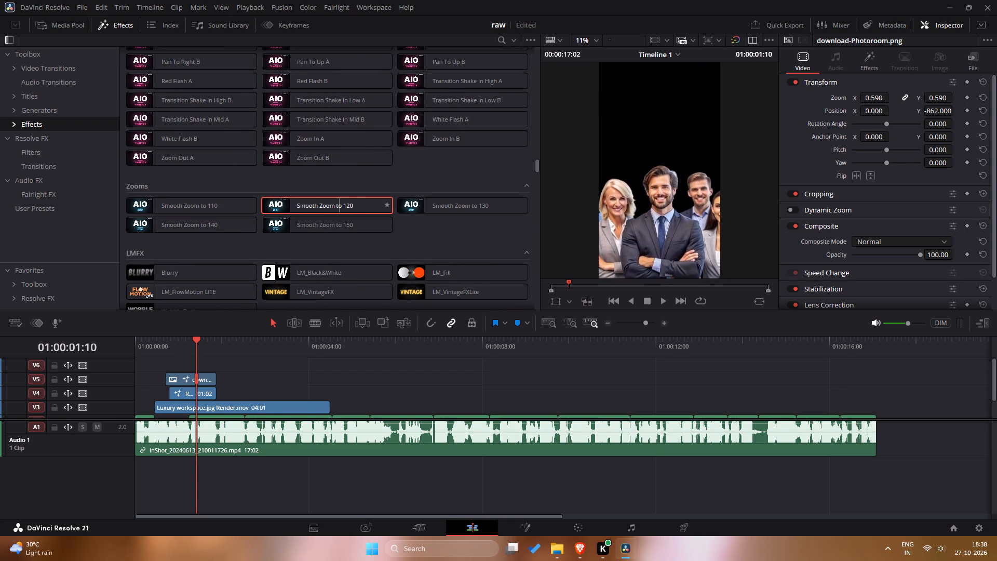
# Switch to the reference video in Brave and replay its BUSINESS and FEBRUARY titles, pausing on the BUSINESS title.
pyautogui.hotkey('alt', 'Tab')
pyautogui.click(102, 429)
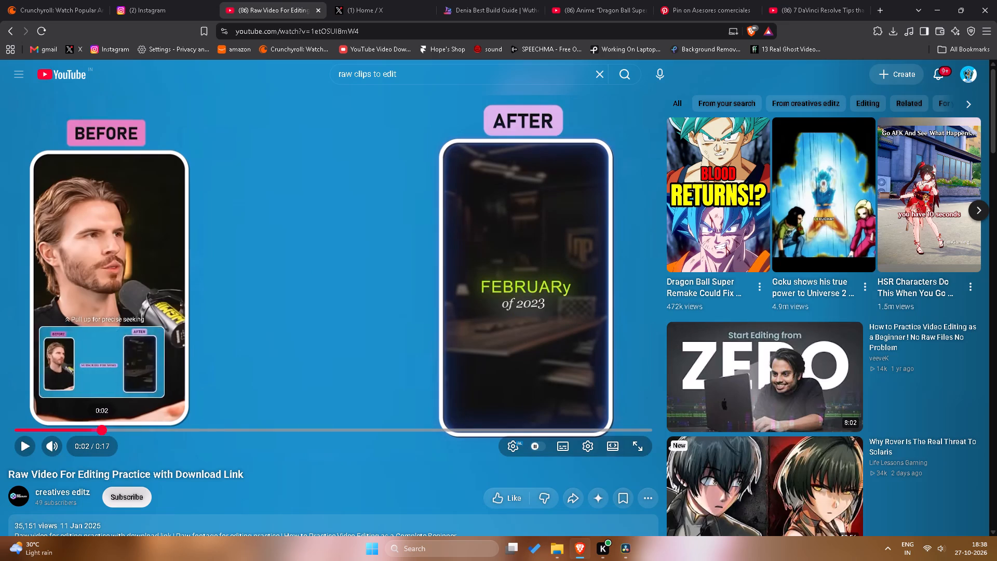
pyautogui.click(235, 240)
pyautogui.click(67, 428)
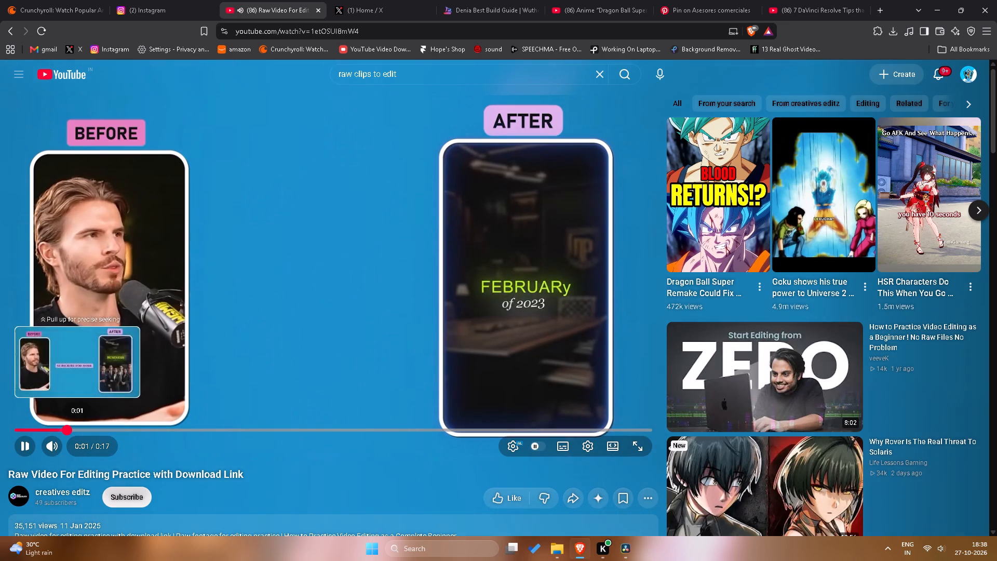
pyautogui.click(55, 434)
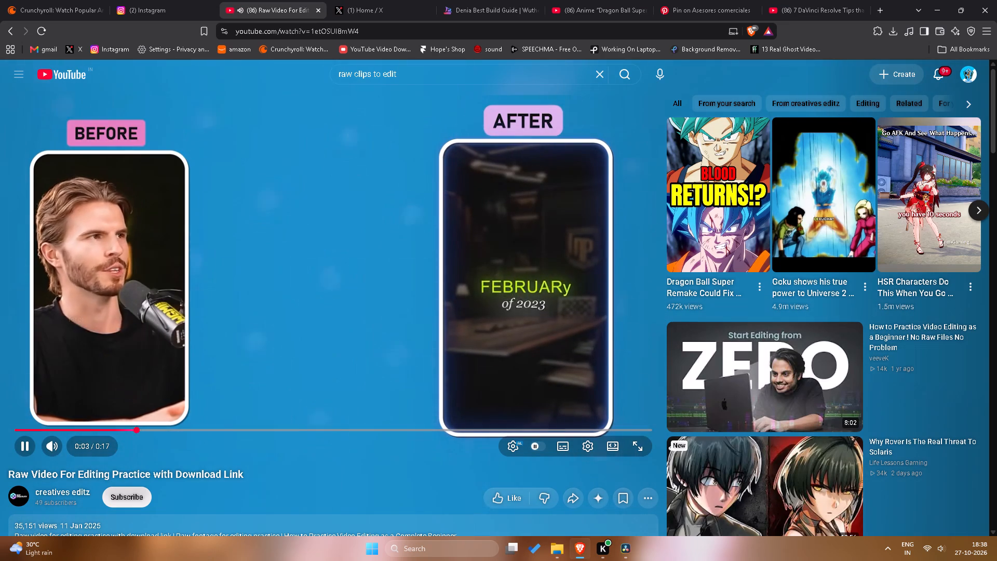
pyautogui.click(57, 426)
pyautogui.click(257, 368)
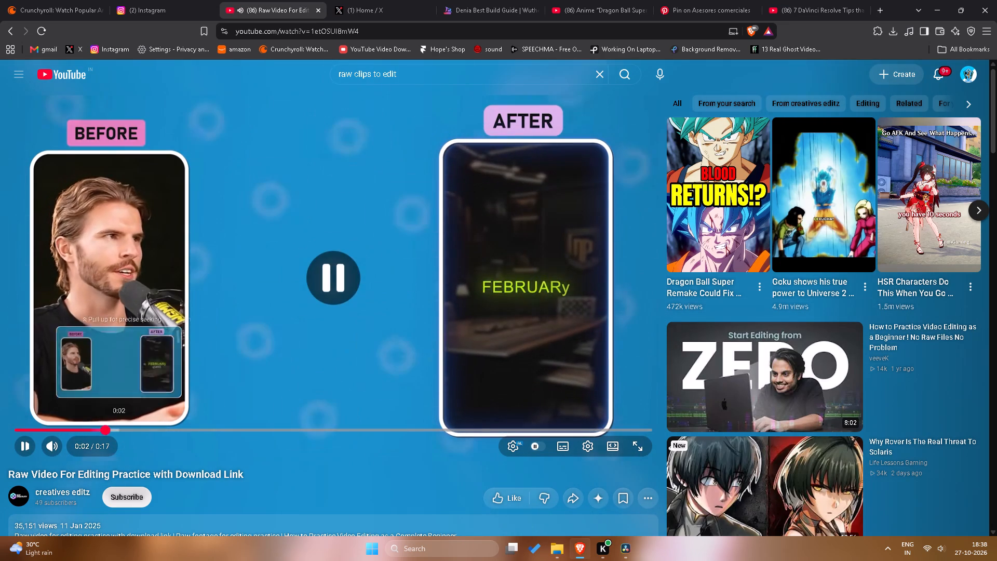
pyautogui.click(25, 426)
pyautogui.click(315, 287)
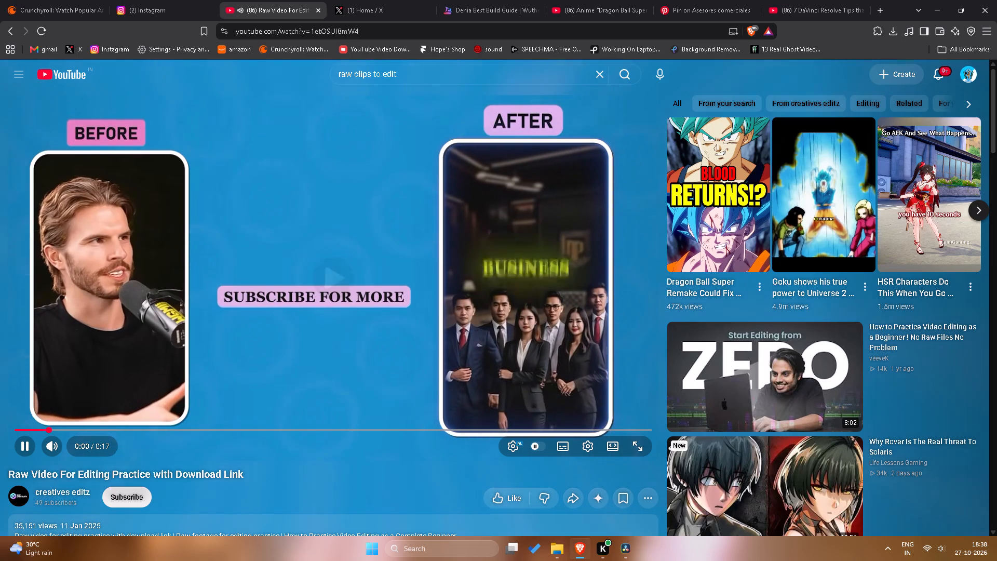
pyautogui.click(317, 302)
# Switch to DaVinci Resolve and play the timeline opening repeatedly, examining how the Business title and background clips line up with the audio and captions.
pyautogui.hotkey('alt', 'Tab')
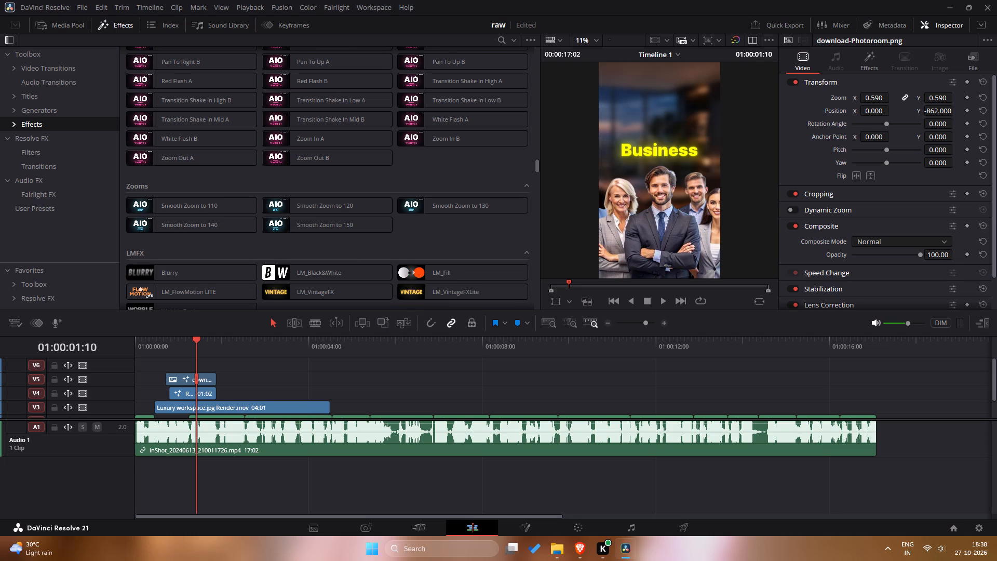
pyautogui.scroll(-1, 260, 404)
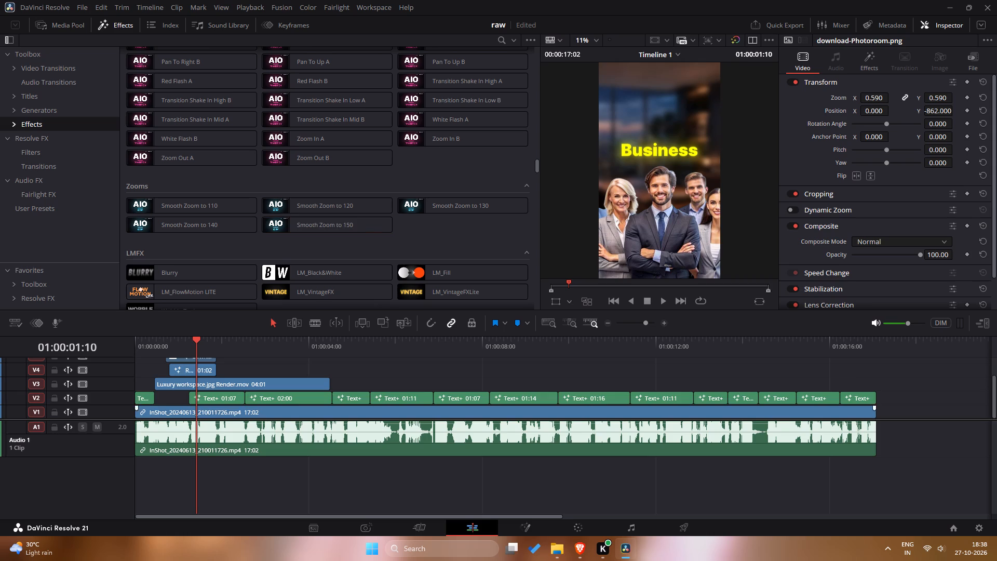
pyautogui.scroll(2, 260, 413)
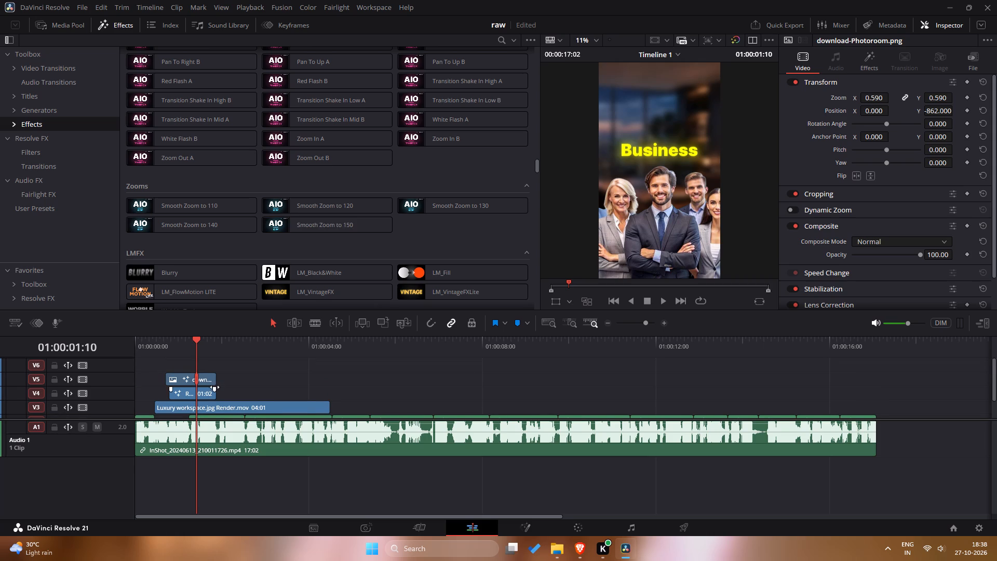
pyautogui.scroll(-1, 235, 393)
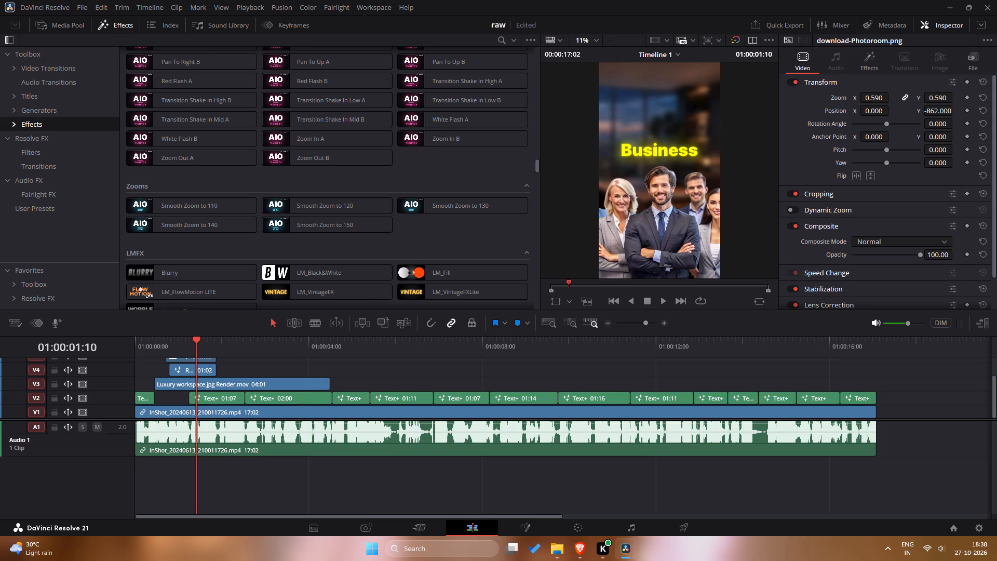
pyautogui.moveTo(200, 344); pyautogui.dragTo(30, 347)
pyautogui.press('space')
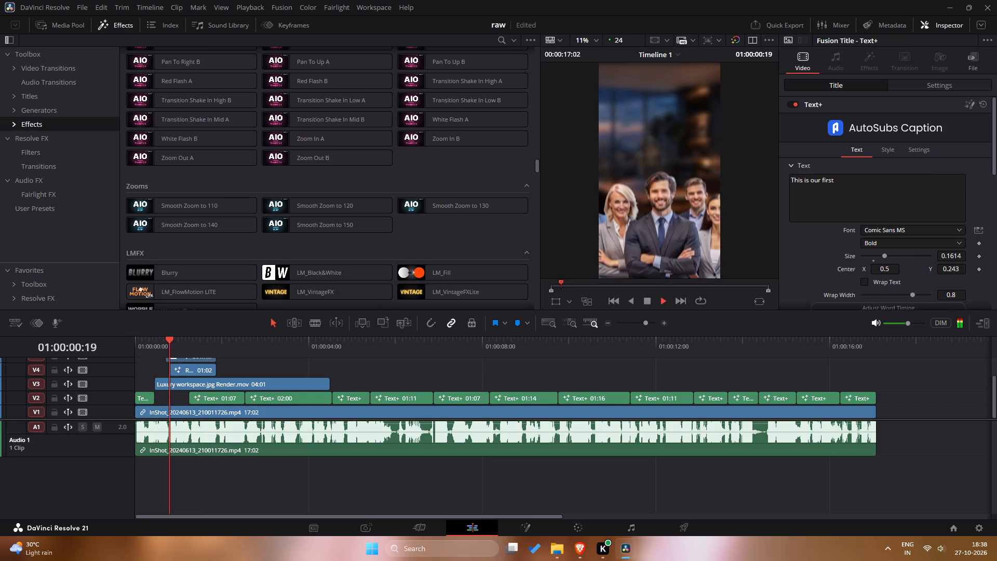
pyautogui.press('space')
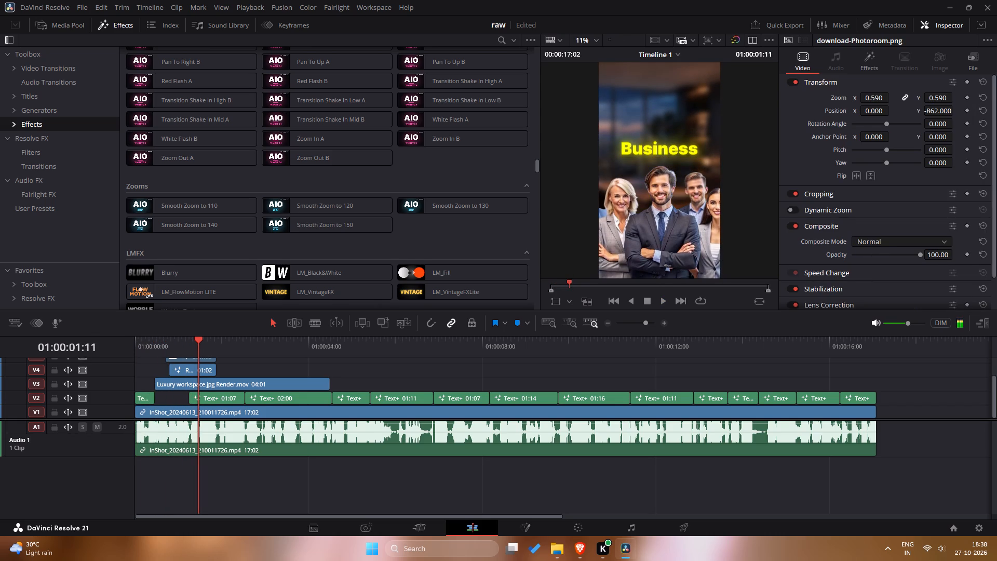
pyautogui.click(219, 412)
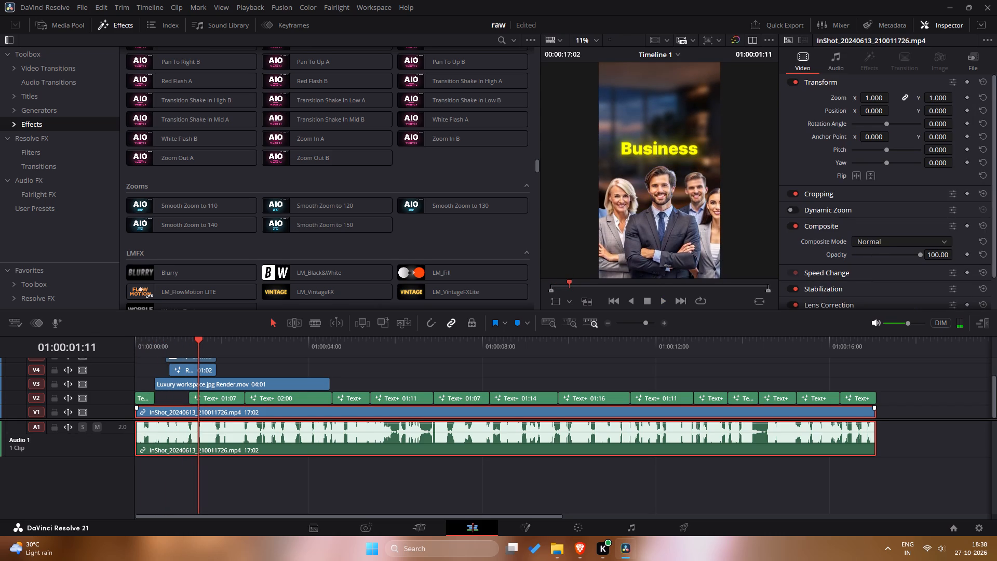
pyautogui.moveTo(198, 345); pyautogui.dragTo(95, 349)
pyautogui.press('space')
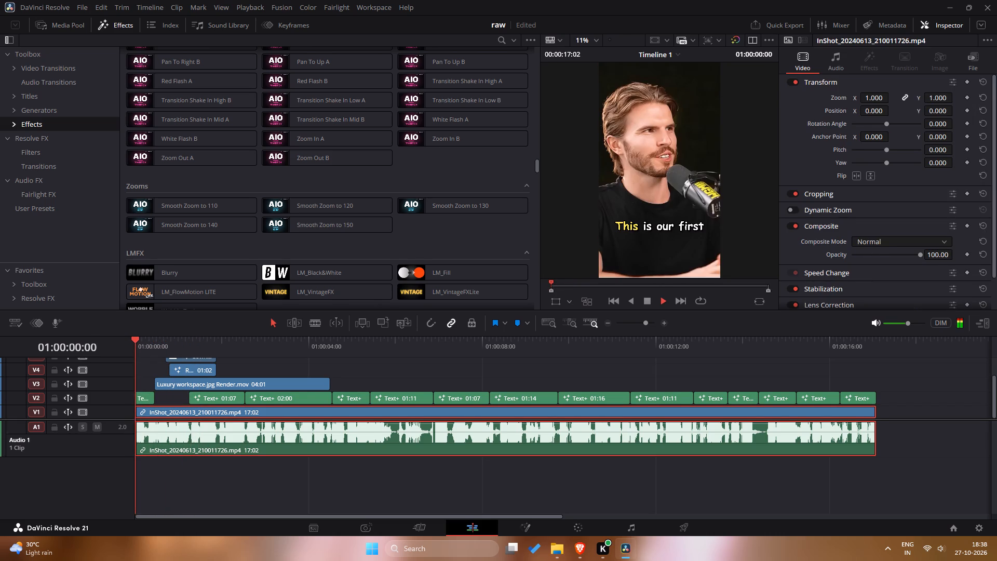
pyautogui.press('space')
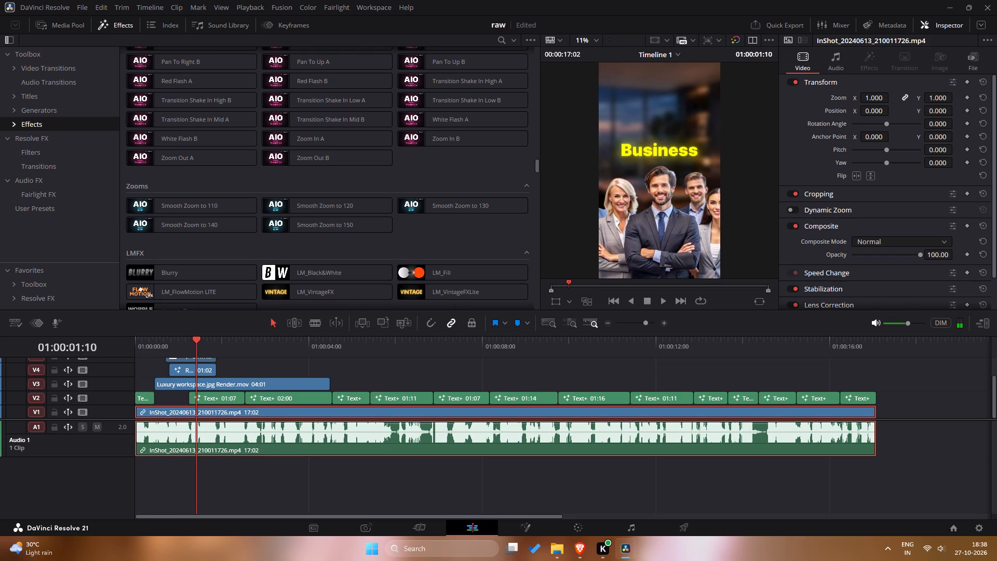
pyautogui.moveTo(198, 344); pyautogui.dragTo(70, 356)
pyautogui.press('space')
pyautogui.press('space')
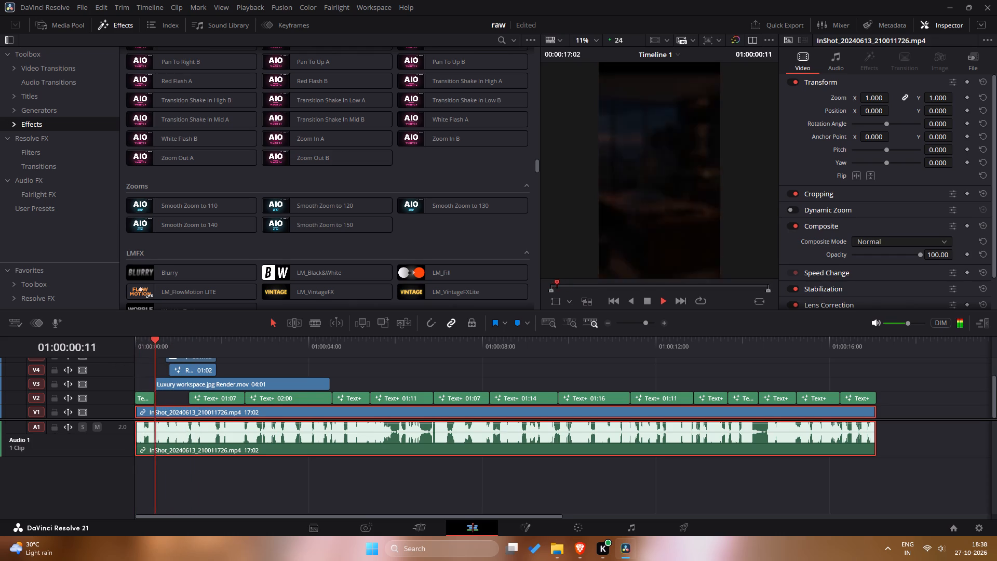
# Switch to Brave and replay the reference from its first spoken caption, pausing on the BUSINESS title.
pyautogui.hotkey('alt', 'Tab')
pyautogui.moveTo(39, 428); pyautogui.dragTo(26, 430)
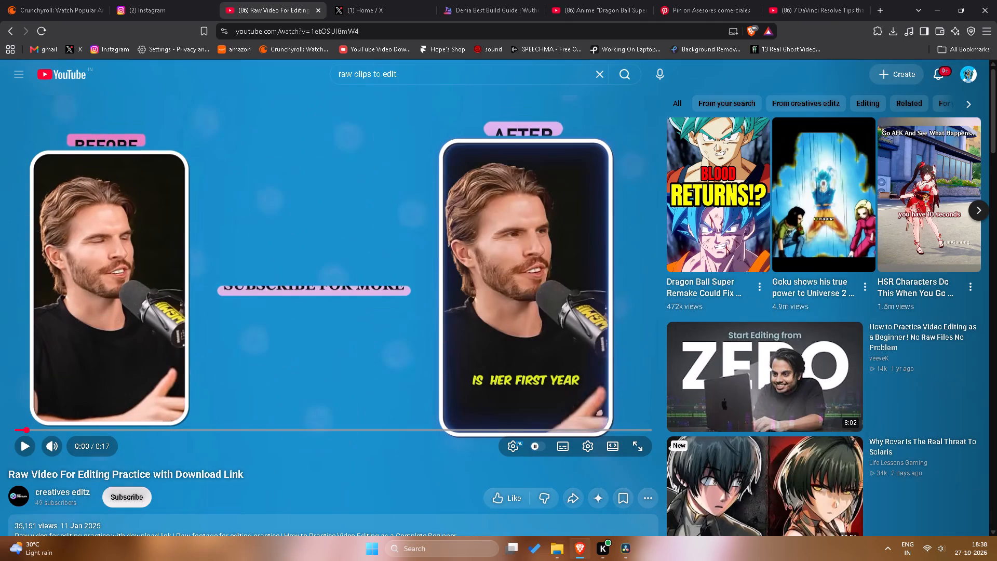
pyautogui.click(93, 342)
pyautogui.click(96, 360)
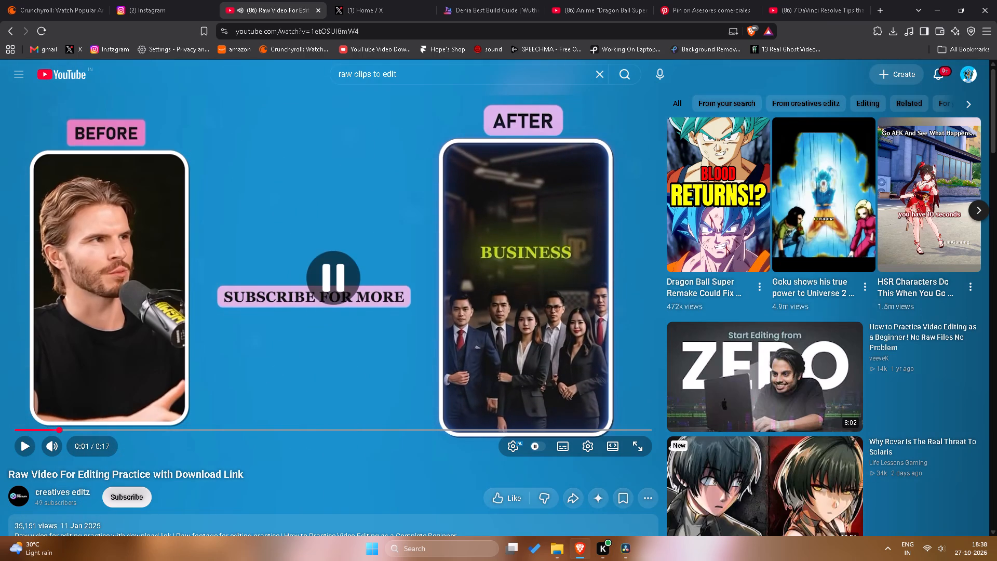
# Switch to DaVinci Resolve and play the opening from the start, stopping at 01:00:02:00 just after the Business title clips.
pyautogui.hotkey('alt', 'Tab')
pyautogui.moveTo(158, 348); pyautogui.dragTo(85, 351)
pyautogui.press('space')
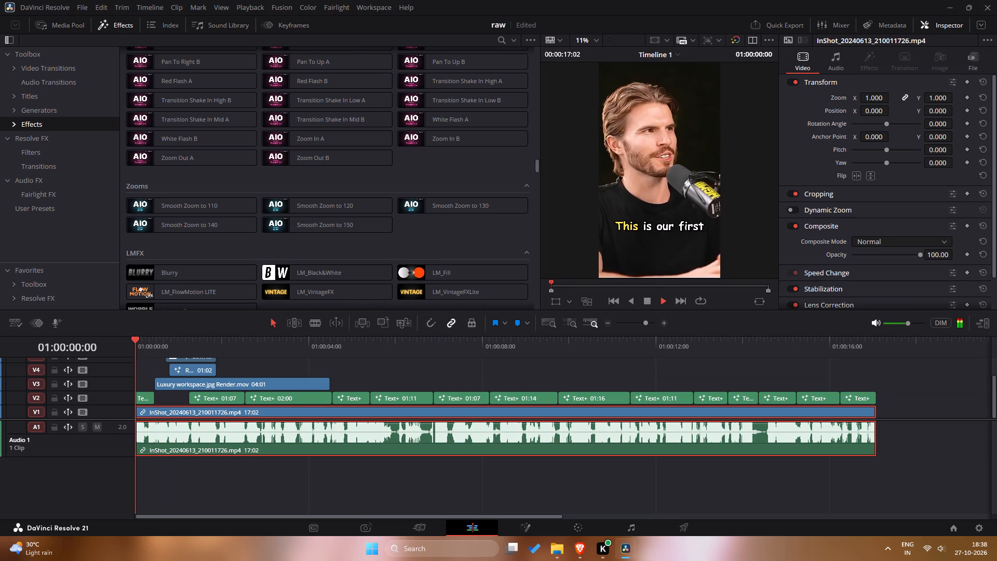
pyautogui.press('space')
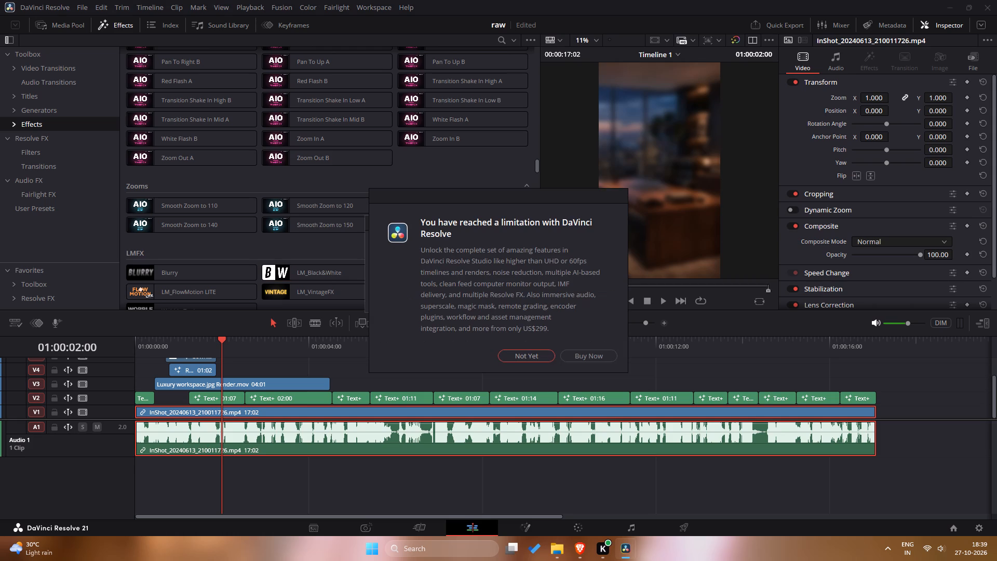
# Decline the DaVinci Resolve Studio purchase offer and dismiss the unknown tool warnings.
pyautogui.click(544, 357)
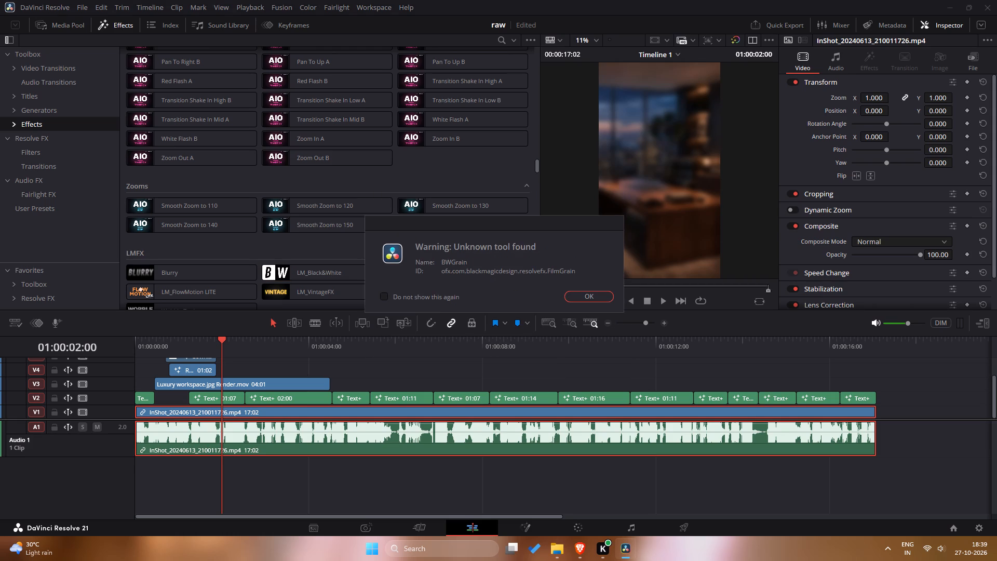
pyautogui.click(573, 300)
pyautogui.click(572, 298)
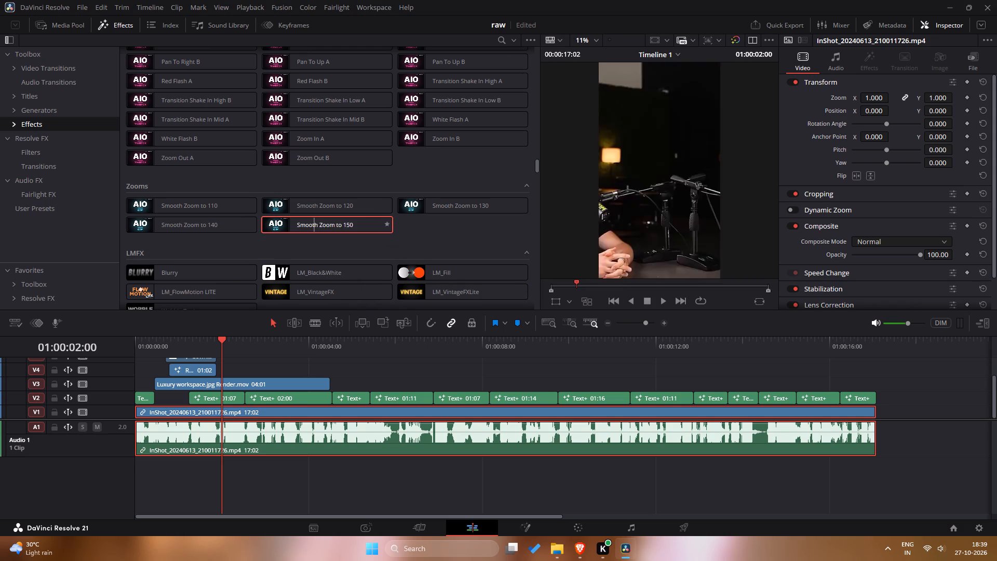
# Play the timeline opening from the start, stopping at 01:00:01:14 while the Business title is showing.
pyautogui.moveTo(222, 342); pyautogui.dragTo(129, 352)
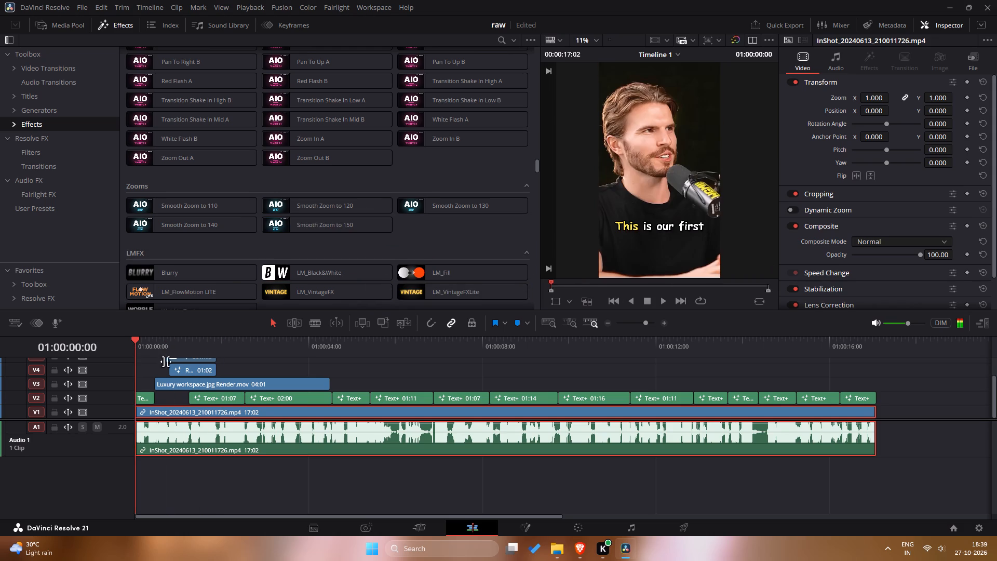
pyautogui.click(401, 381)
pyautogui.press('space')
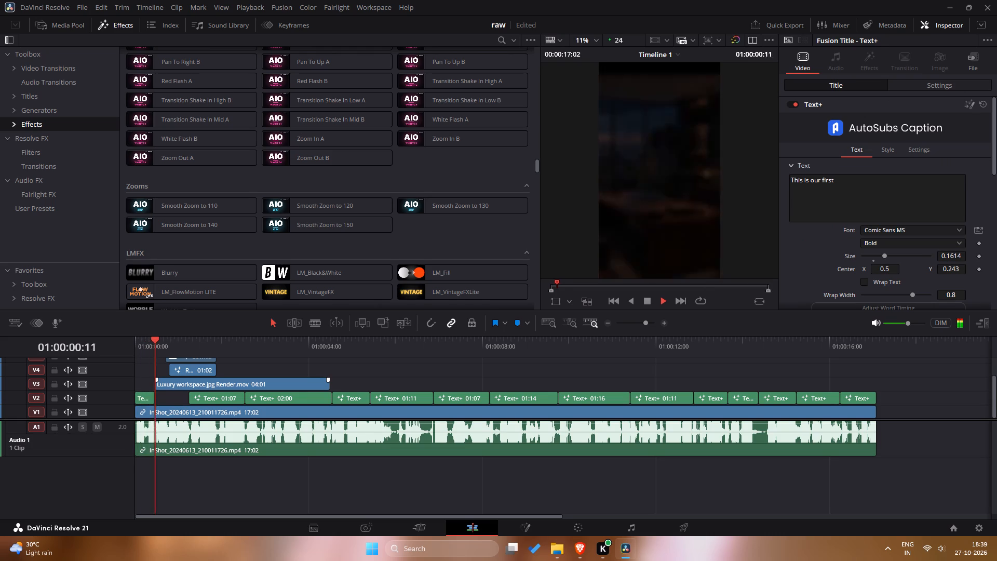
pyautogui.press('space')
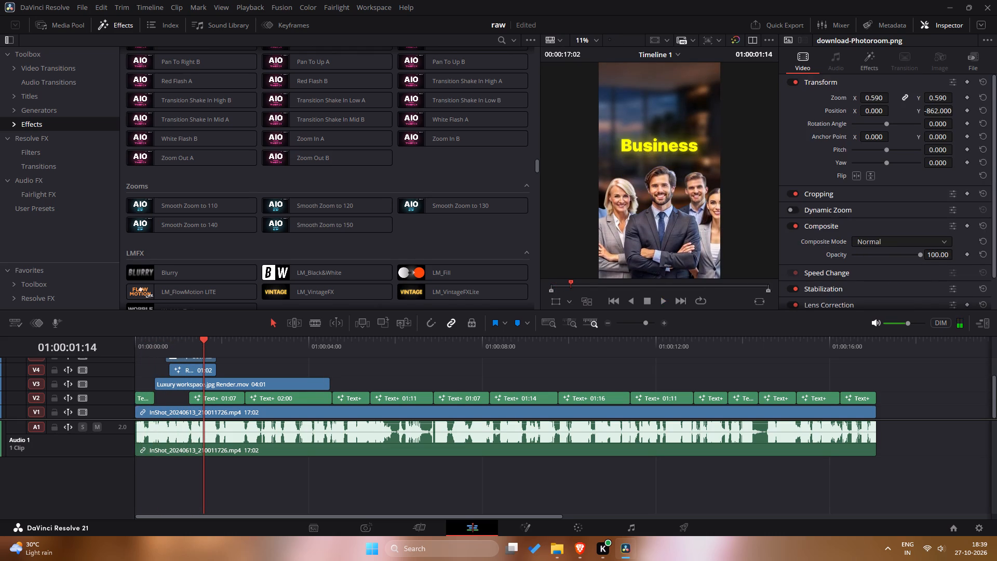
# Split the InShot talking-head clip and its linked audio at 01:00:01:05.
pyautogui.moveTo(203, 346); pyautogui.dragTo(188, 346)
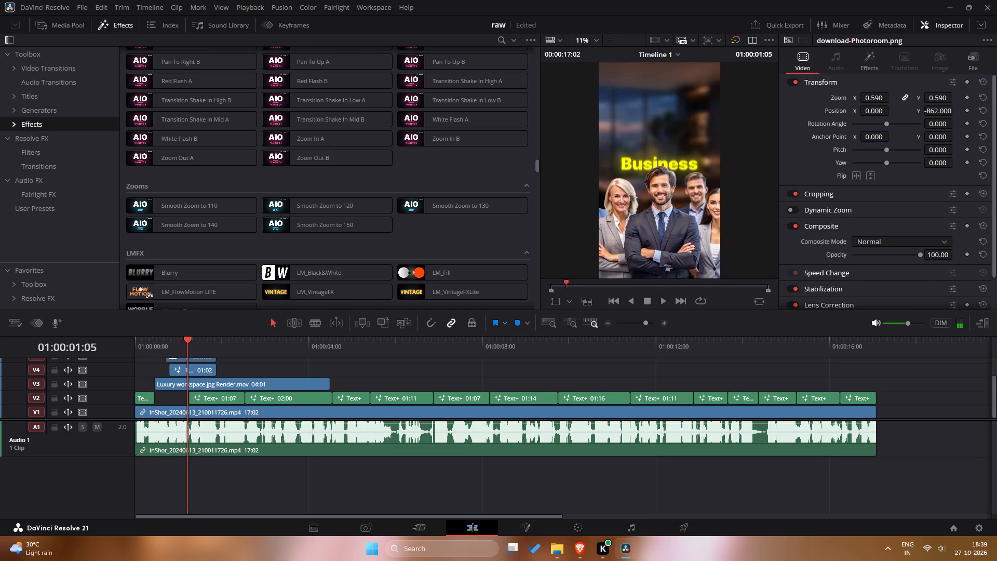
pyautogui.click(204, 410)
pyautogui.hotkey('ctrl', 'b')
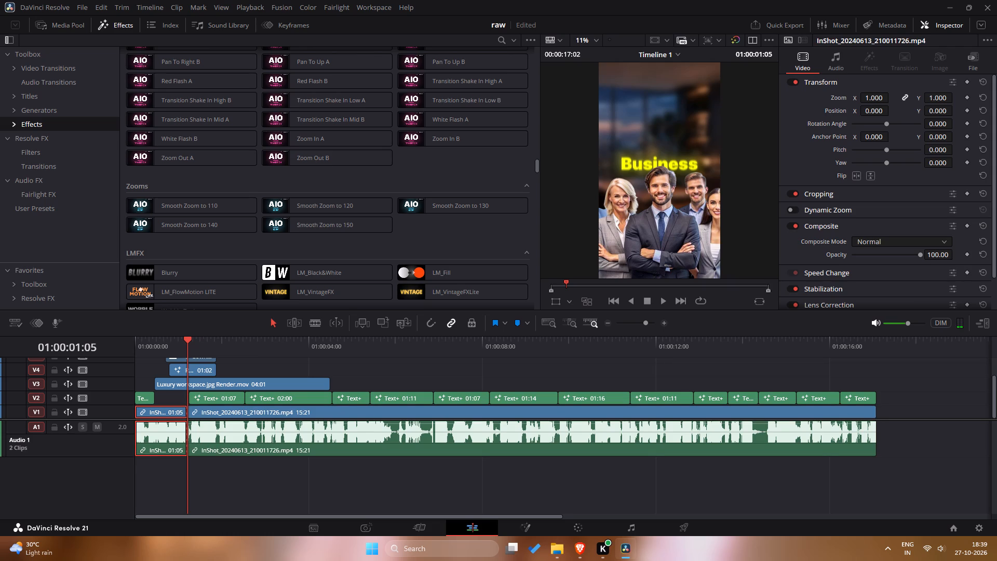
# Park the playhead at 01:00:01:16, switch to Brave and play the reference from the BUSINESS title, pausing on the FEBRUARY title.
pyautogui.moveTo(186, 343); pyautogui.dragTo(208, 348)
pyautogui.hotkey('alt', 'Tab')
pyautogui.click(233, 375)
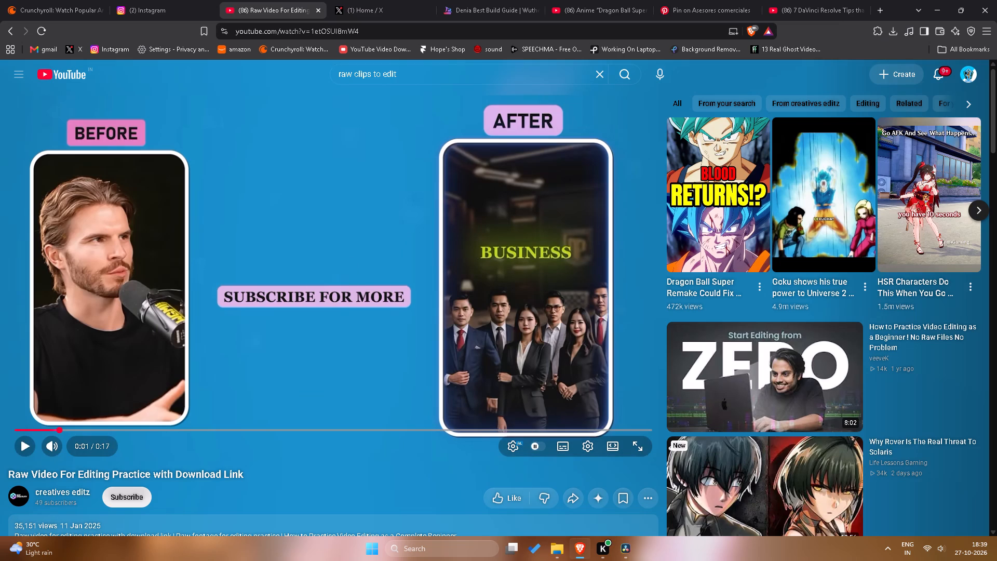
pyautogui.click(233, 375)
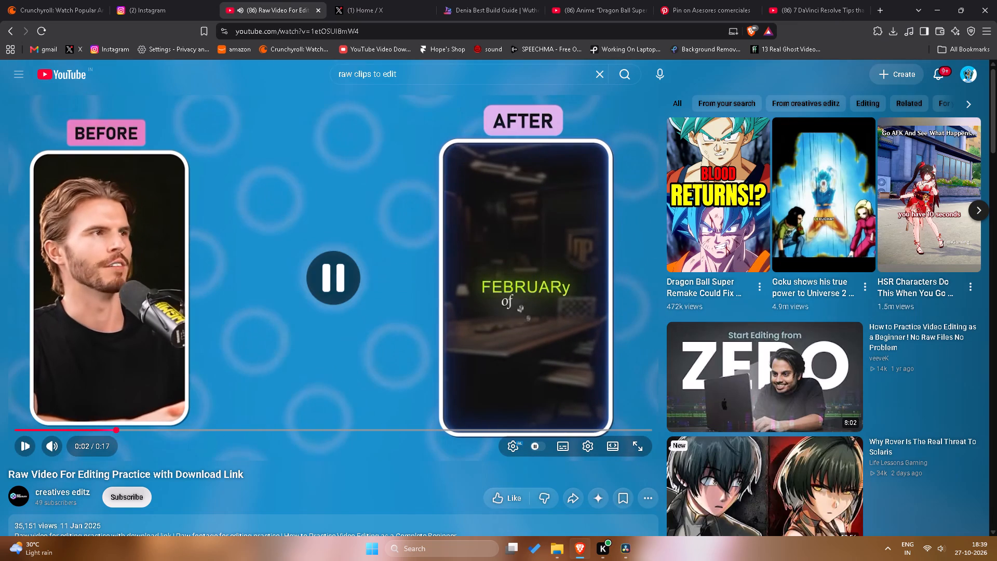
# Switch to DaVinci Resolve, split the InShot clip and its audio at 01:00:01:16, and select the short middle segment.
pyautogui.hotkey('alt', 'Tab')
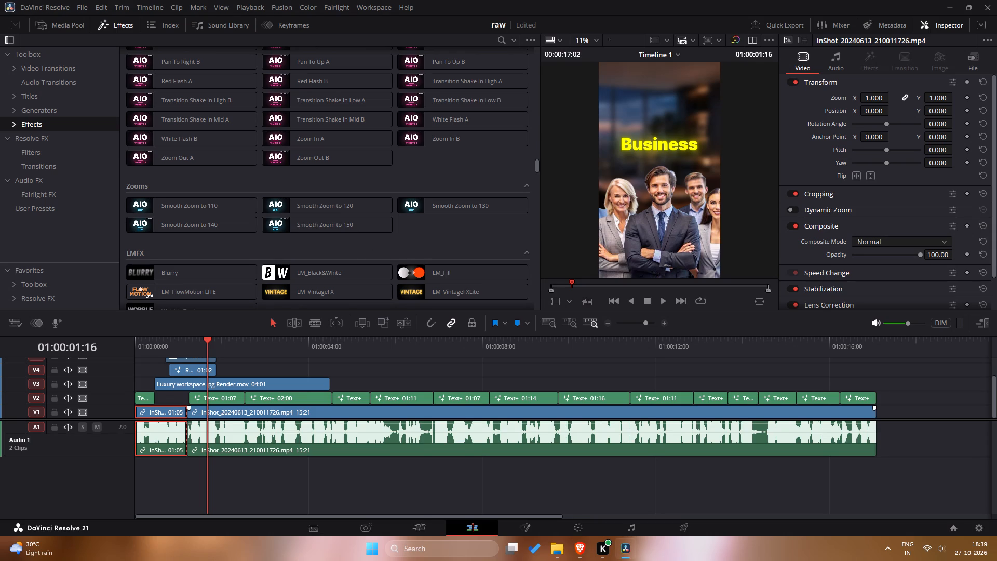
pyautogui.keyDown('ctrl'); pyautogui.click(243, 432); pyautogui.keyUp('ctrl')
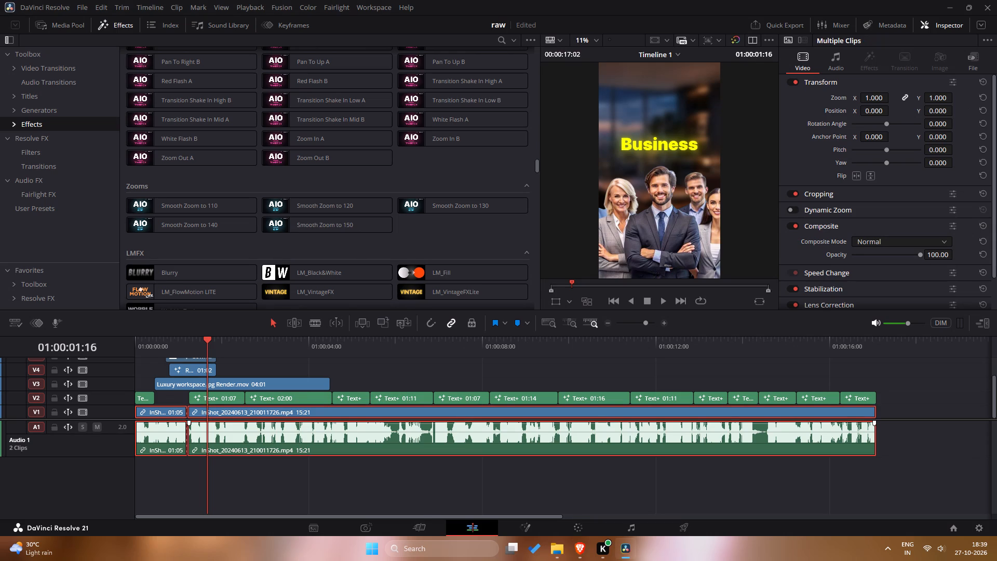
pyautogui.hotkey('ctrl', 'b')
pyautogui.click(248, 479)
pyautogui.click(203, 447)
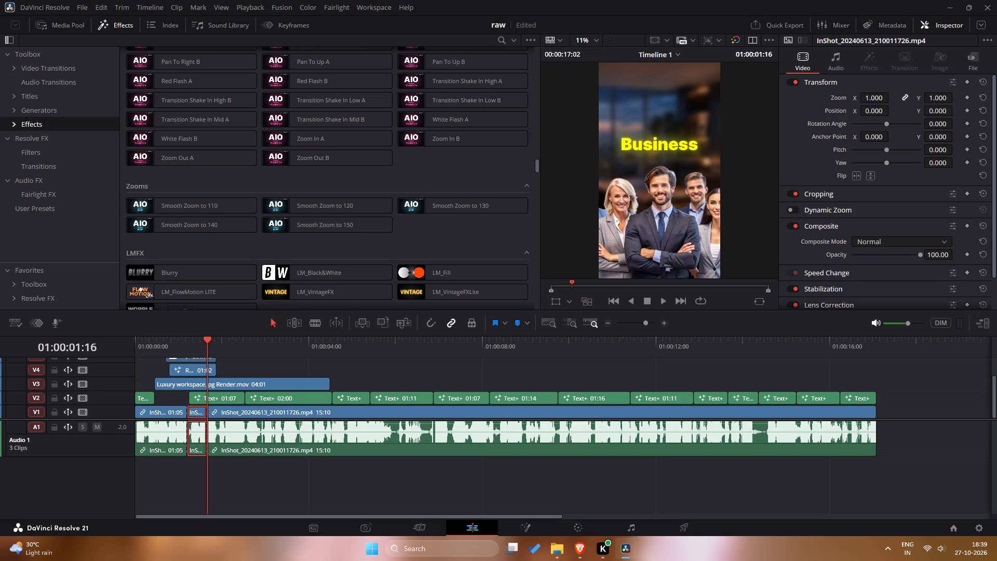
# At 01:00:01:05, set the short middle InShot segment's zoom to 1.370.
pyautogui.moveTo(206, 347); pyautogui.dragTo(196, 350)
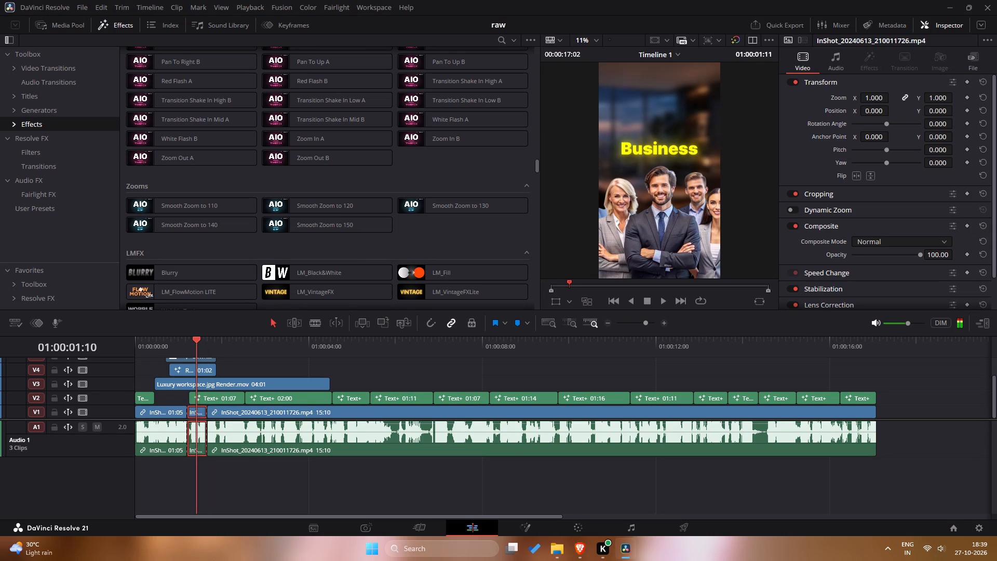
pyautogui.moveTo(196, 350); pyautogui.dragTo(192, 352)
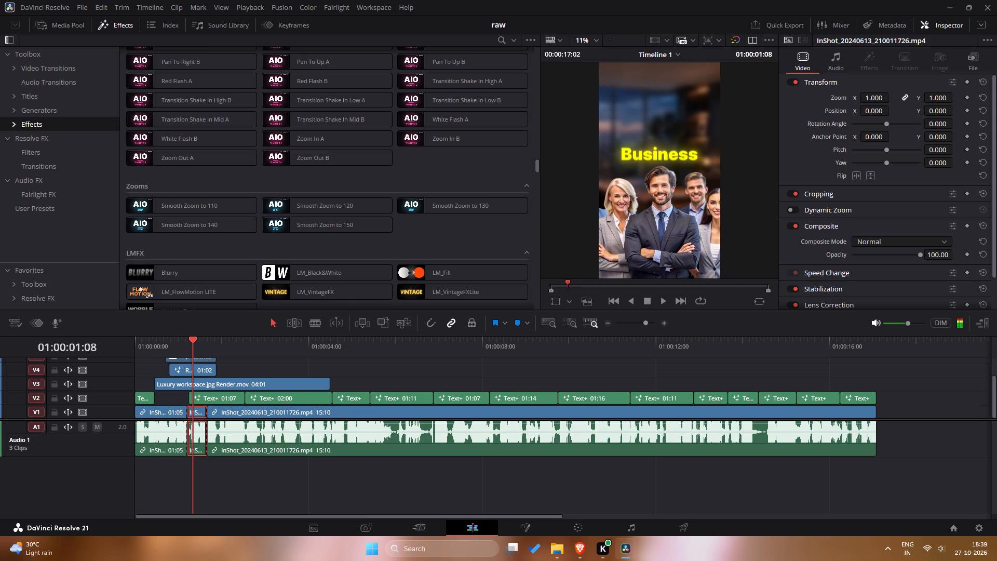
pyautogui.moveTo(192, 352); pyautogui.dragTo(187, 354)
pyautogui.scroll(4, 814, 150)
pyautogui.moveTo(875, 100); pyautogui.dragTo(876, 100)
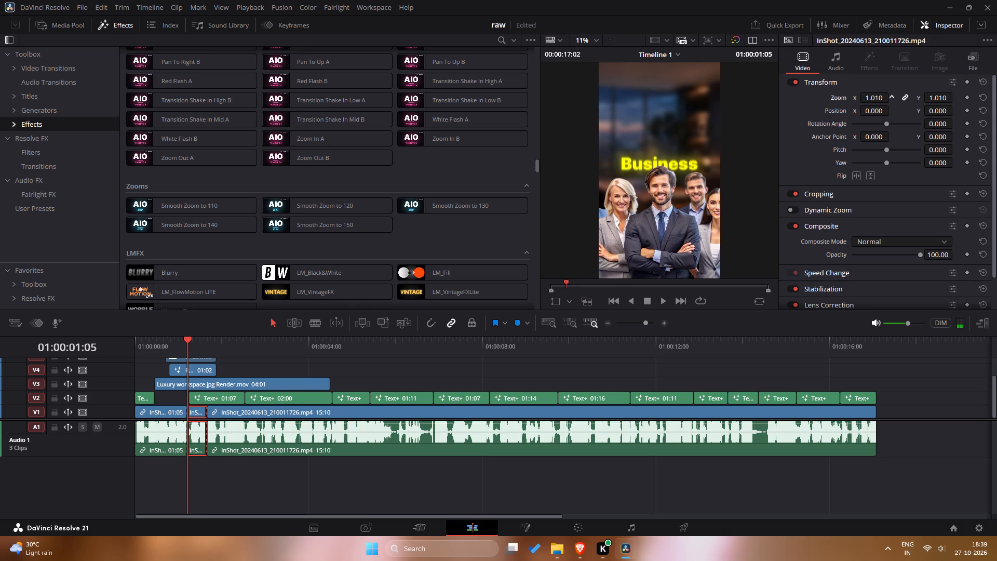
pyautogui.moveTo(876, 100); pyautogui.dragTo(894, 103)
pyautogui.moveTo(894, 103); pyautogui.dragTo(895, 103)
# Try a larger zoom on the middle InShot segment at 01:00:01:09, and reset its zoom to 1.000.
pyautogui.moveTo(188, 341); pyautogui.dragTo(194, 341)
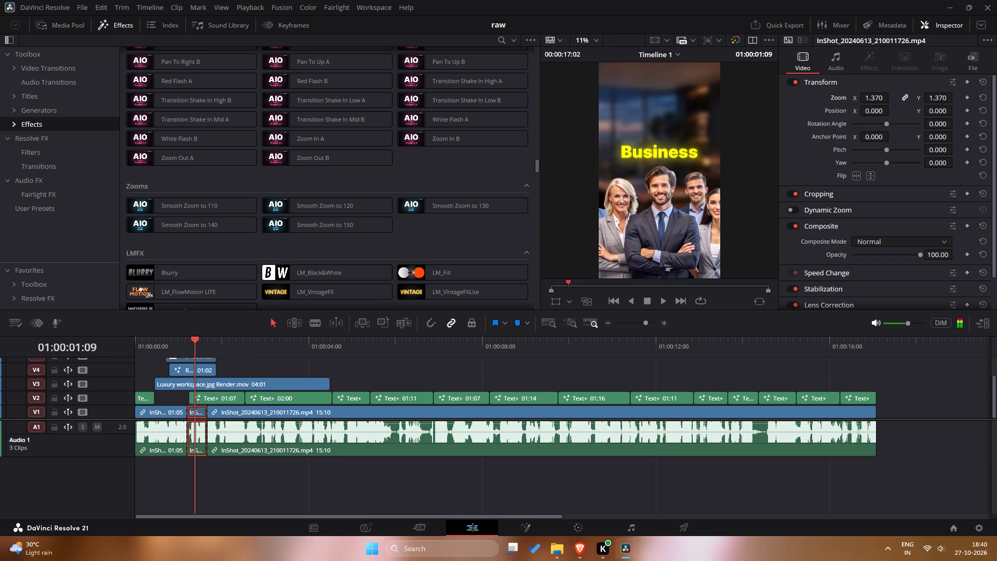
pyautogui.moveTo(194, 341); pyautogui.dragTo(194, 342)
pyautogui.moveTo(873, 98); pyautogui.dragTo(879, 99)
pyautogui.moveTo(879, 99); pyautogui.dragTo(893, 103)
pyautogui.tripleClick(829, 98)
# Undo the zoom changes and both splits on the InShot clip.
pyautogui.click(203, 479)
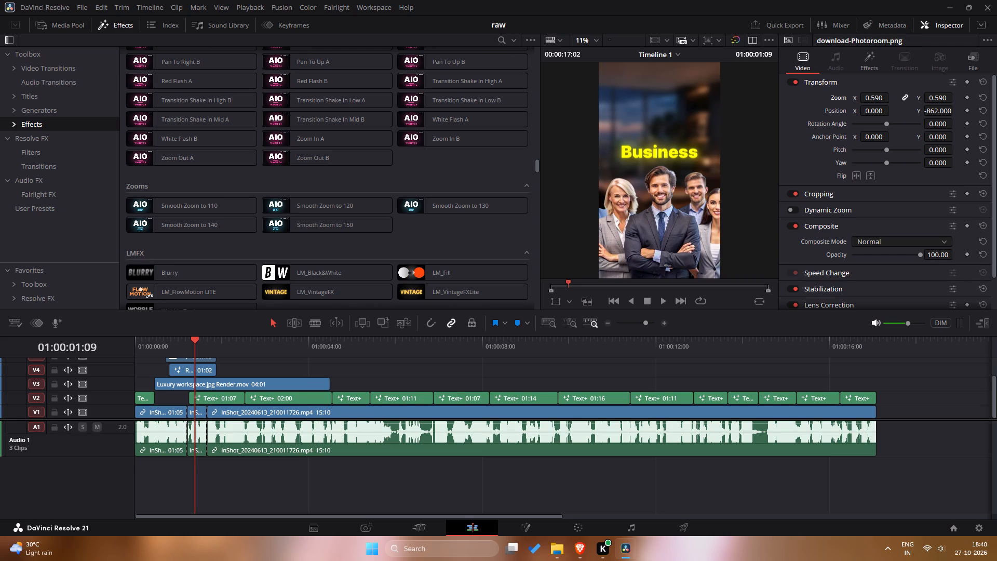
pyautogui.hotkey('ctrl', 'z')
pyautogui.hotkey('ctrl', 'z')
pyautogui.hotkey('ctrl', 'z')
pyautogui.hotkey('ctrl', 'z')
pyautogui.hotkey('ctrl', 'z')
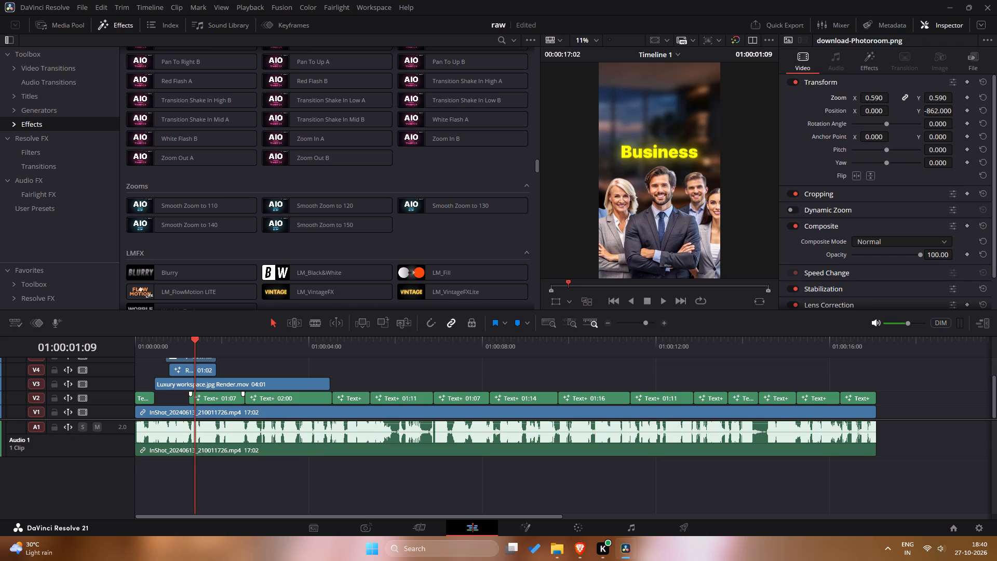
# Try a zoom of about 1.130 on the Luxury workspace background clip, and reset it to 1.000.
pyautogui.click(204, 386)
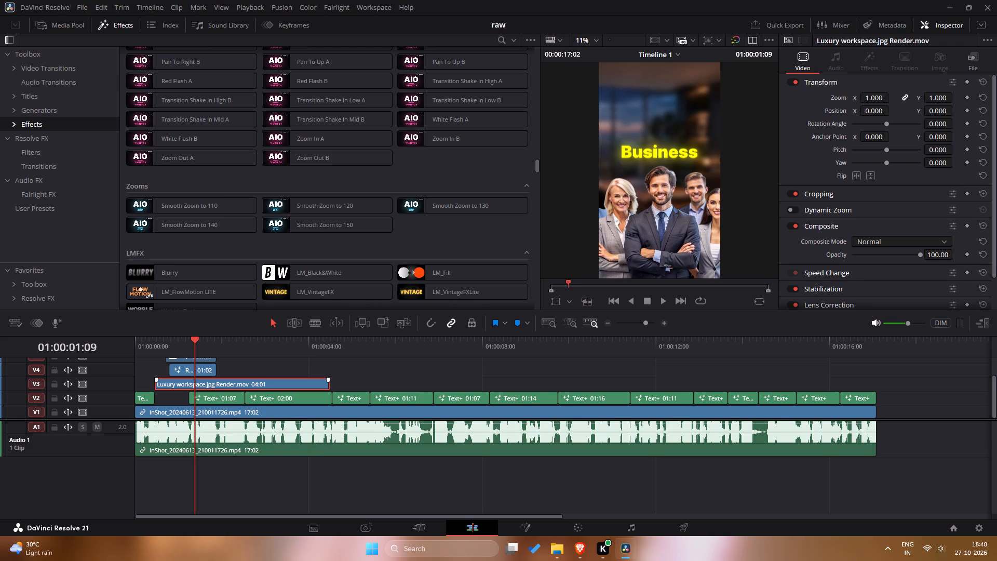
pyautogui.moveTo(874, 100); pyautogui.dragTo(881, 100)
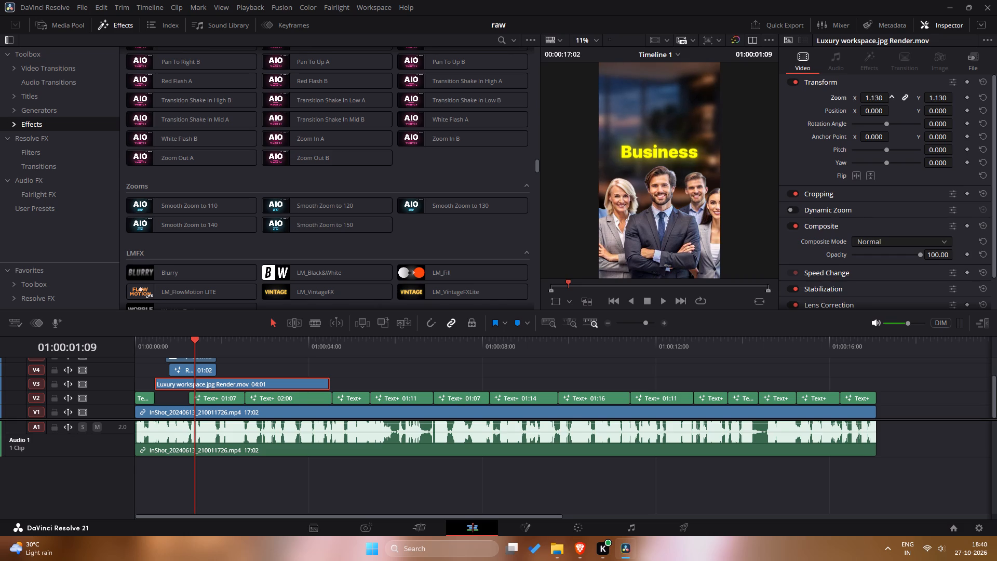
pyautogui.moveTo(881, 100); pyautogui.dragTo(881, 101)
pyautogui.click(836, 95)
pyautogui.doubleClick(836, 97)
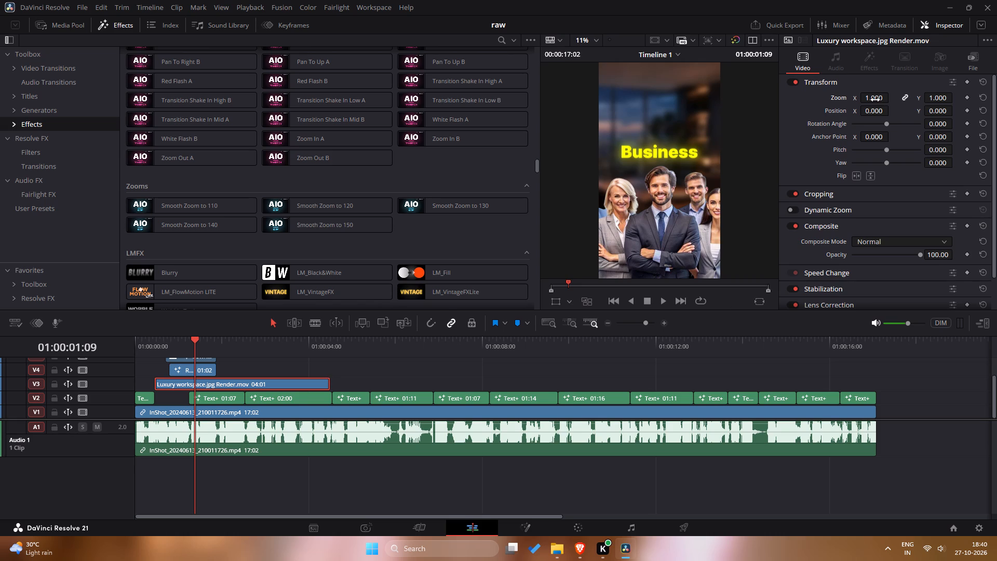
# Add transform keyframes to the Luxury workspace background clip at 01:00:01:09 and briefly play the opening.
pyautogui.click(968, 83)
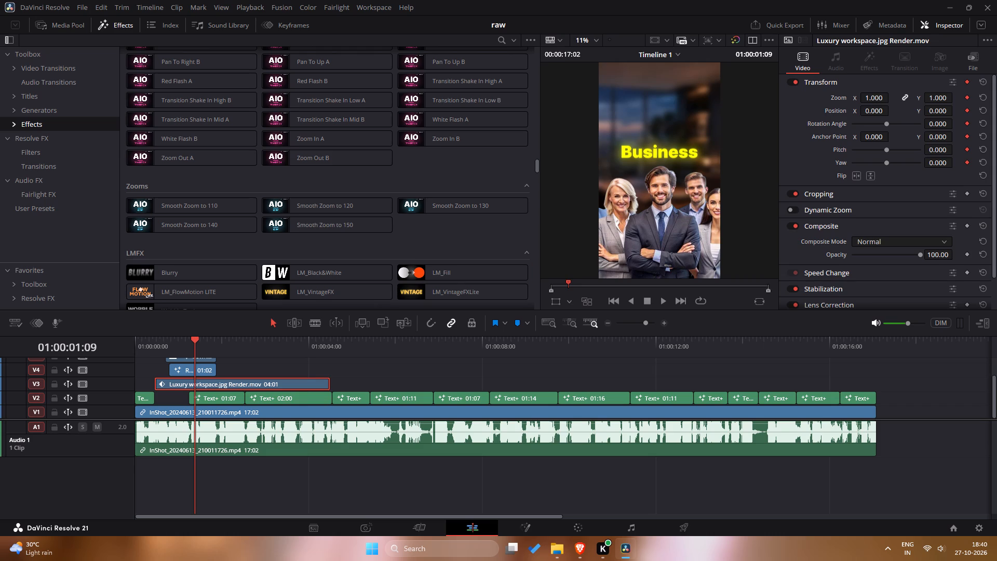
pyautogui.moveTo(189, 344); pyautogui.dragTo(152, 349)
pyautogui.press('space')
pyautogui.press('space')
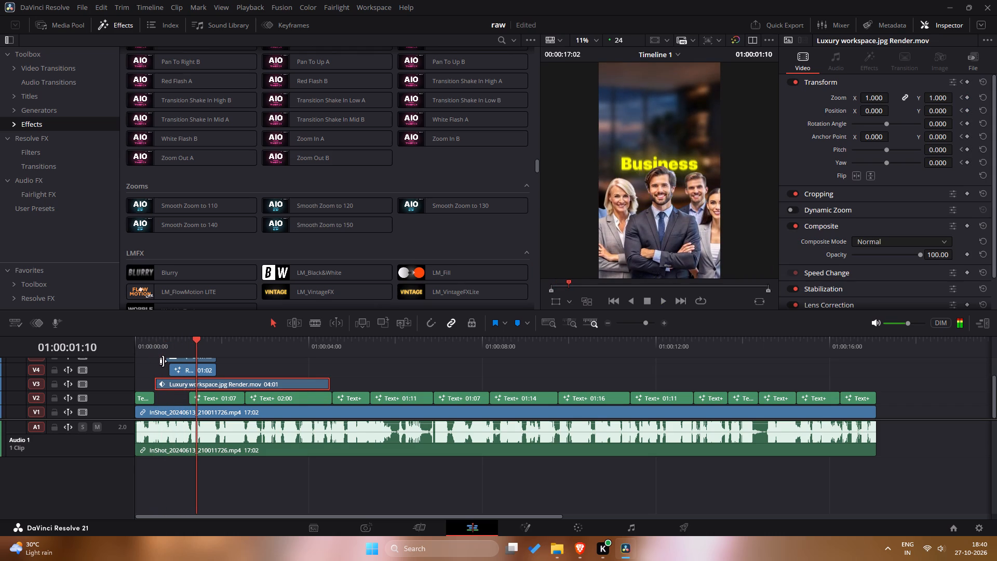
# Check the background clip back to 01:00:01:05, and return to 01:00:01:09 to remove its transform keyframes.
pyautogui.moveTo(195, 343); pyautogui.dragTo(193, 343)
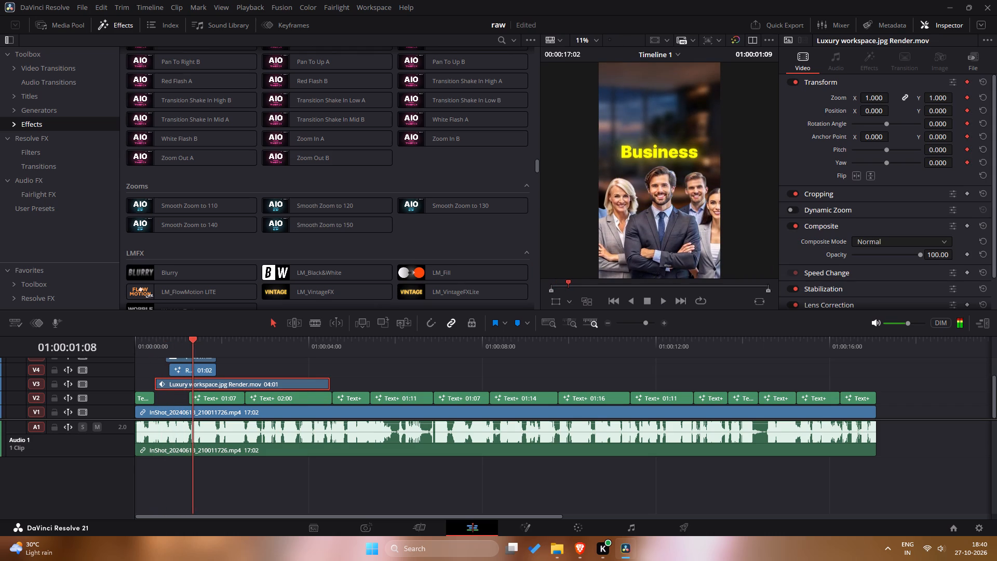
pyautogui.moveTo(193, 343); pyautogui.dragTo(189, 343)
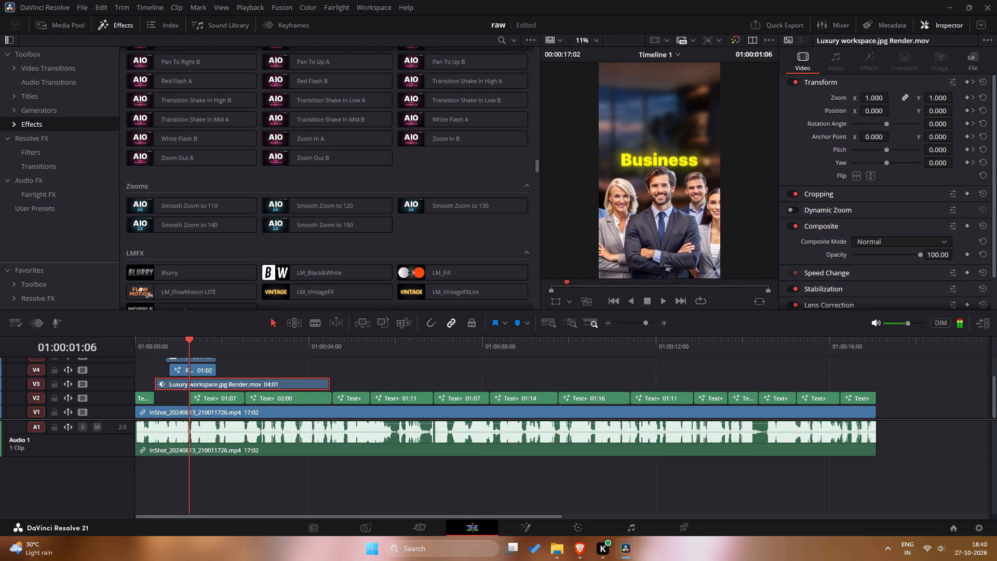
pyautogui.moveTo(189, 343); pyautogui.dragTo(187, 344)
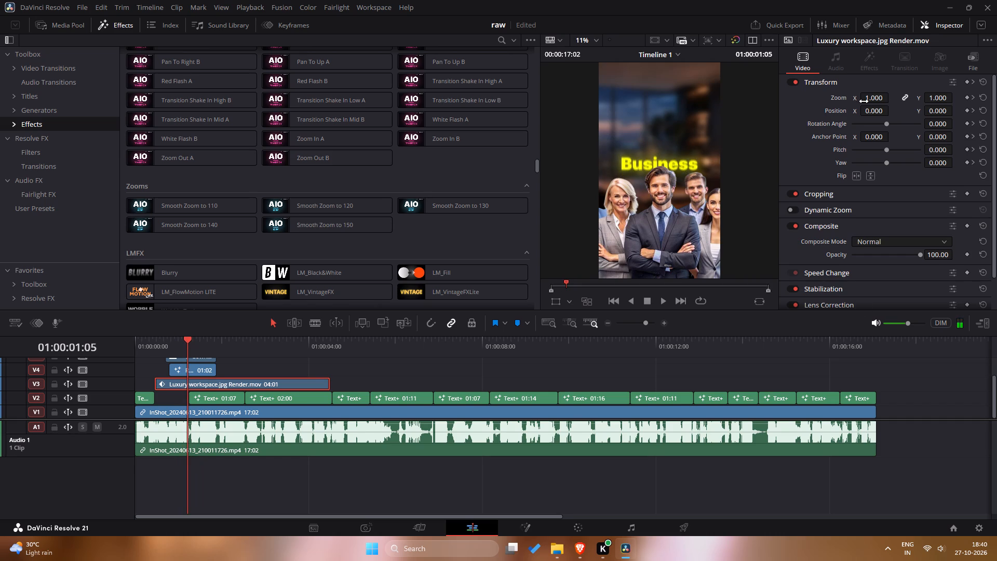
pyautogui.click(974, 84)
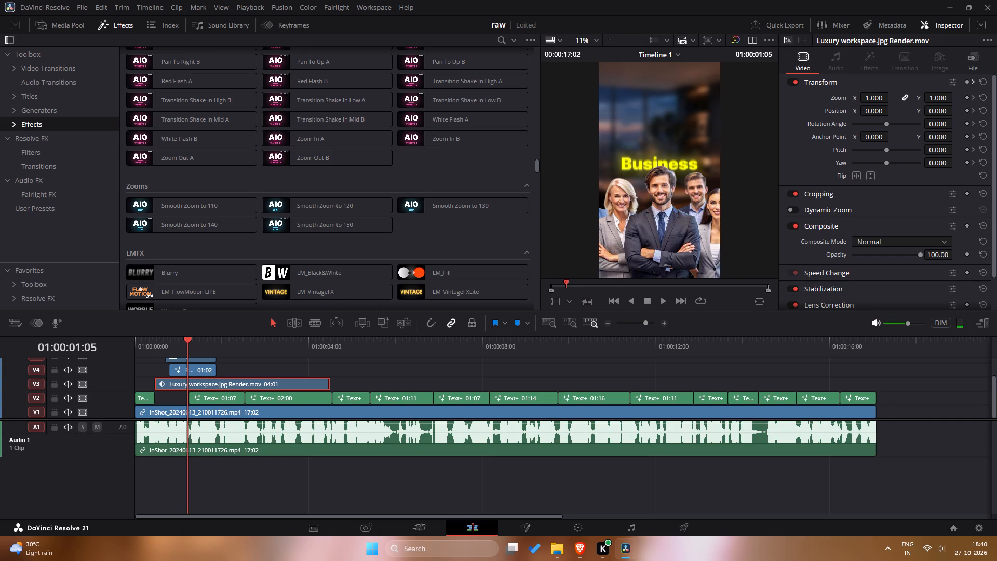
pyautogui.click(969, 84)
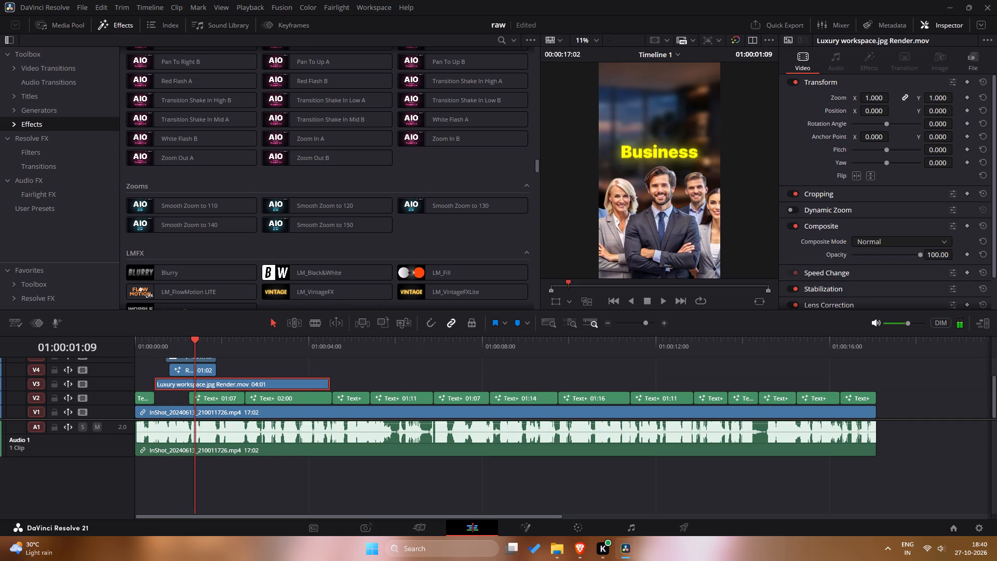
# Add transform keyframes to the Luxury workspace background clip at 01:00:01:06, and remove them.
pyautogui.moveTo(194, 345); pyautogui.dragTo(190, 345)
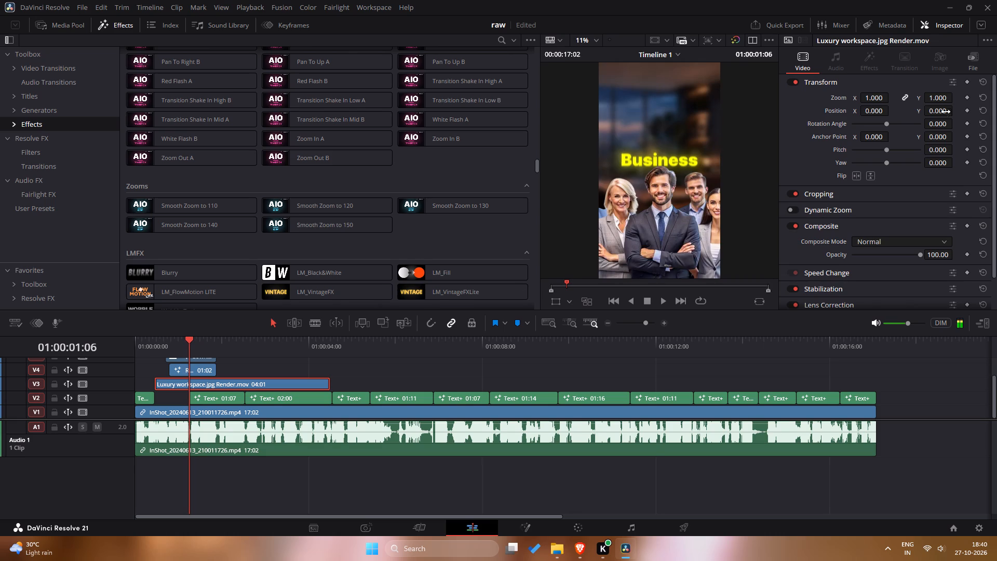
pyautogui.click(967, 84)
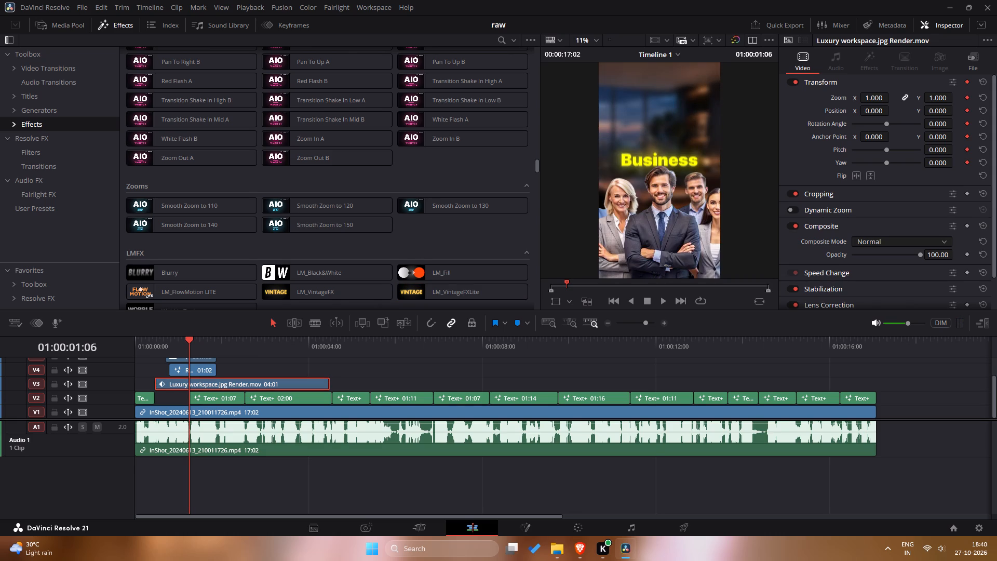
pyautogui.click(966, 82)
# Keyframe the Luxury workspace background clip's zoom from 1.000 at 01:00:01:00 to 1.100 at 01:00:01:11.
pyautogui.moveTo(187, 341); pyautogui.dragTo(182, 341)
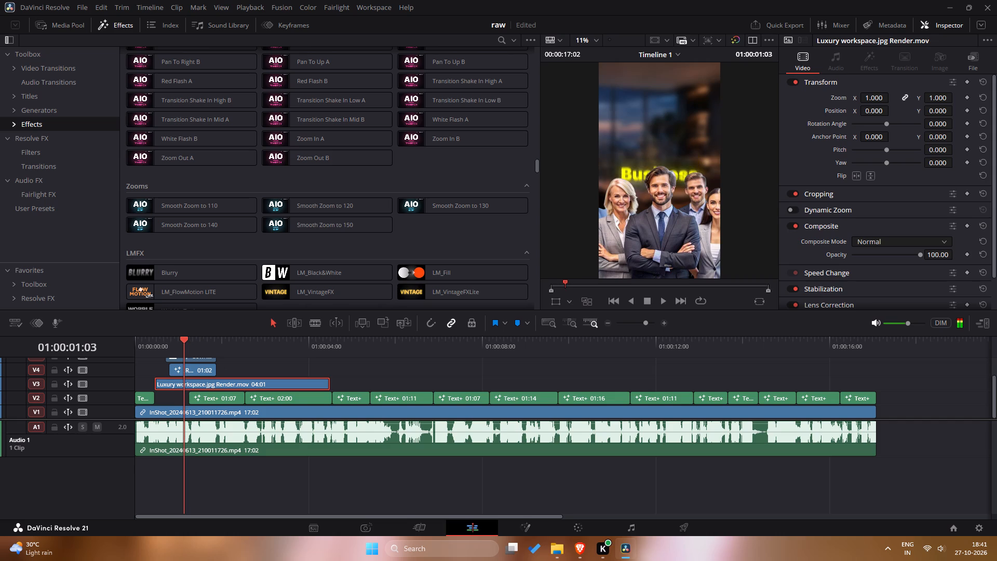
pyautogui.moveTo(182, 341); pyautogui.dragTo(179, 341)
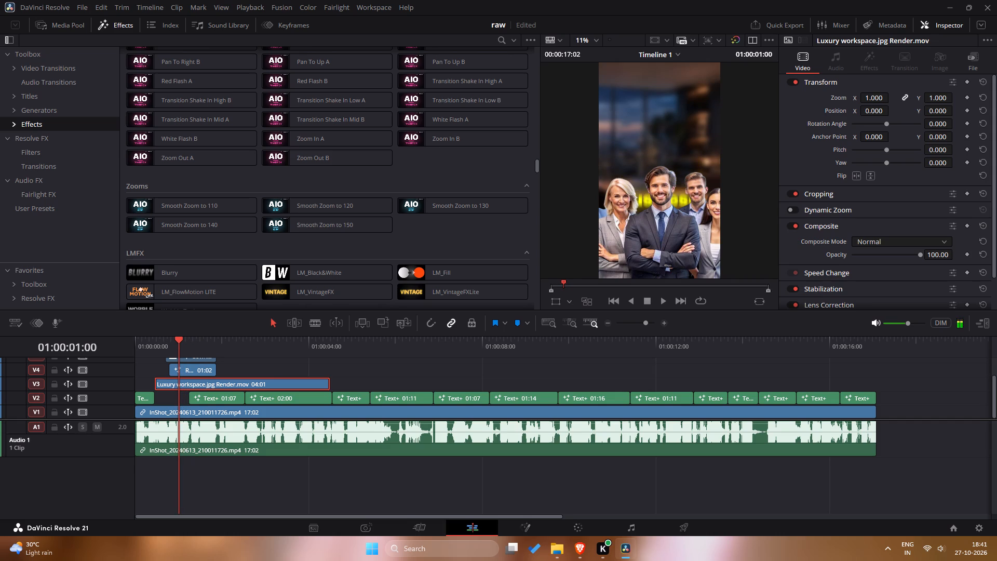
pyautogui.click(966, 83)
pyautogui.moveTo(179, 343); pyautogui.dragTo(197, 346)
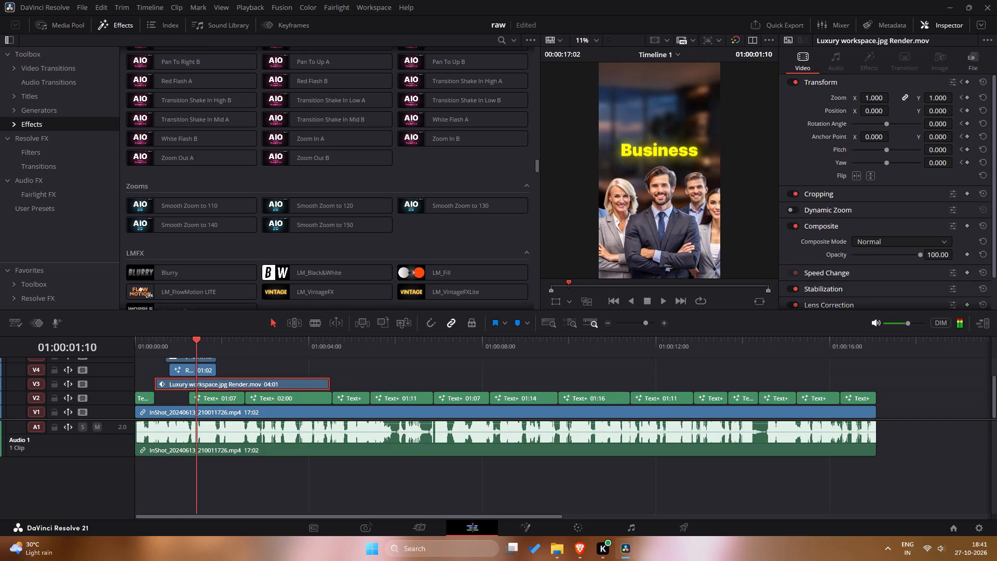
pyautogui.moveTo(197, 346); pyautogui.dragTo(198, 346)
pyautogui.click(198, 346)
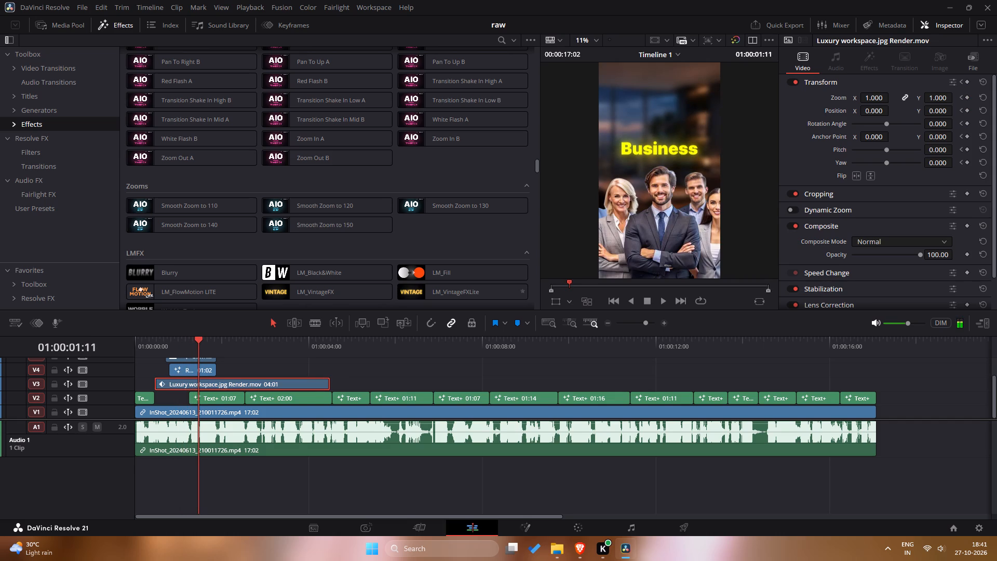
pyautogui.moveTo(877, 97); pyautogui.dragTo(878, 97)
pyautogui.moveTo(878, 97); pyautogui.dragTo(882, 98)
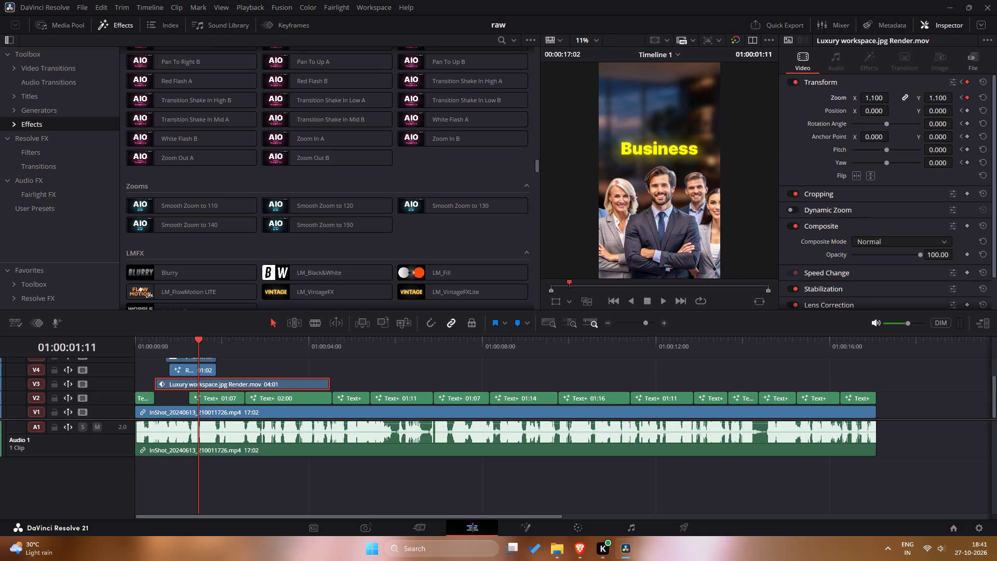
# Check the V4 and V5 layers by switching each off and on at 01:00:01:00, and play the opening to review the background zoom.
pyautogui.moveTo(196, 341); pyautogui.dragTo(187, 341)
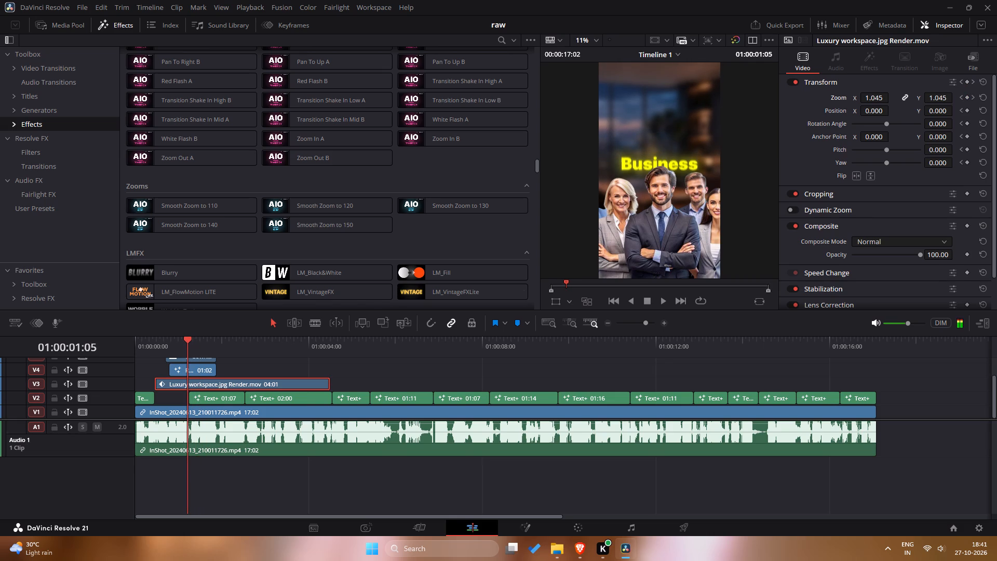
pyautogui.click(960, 81)
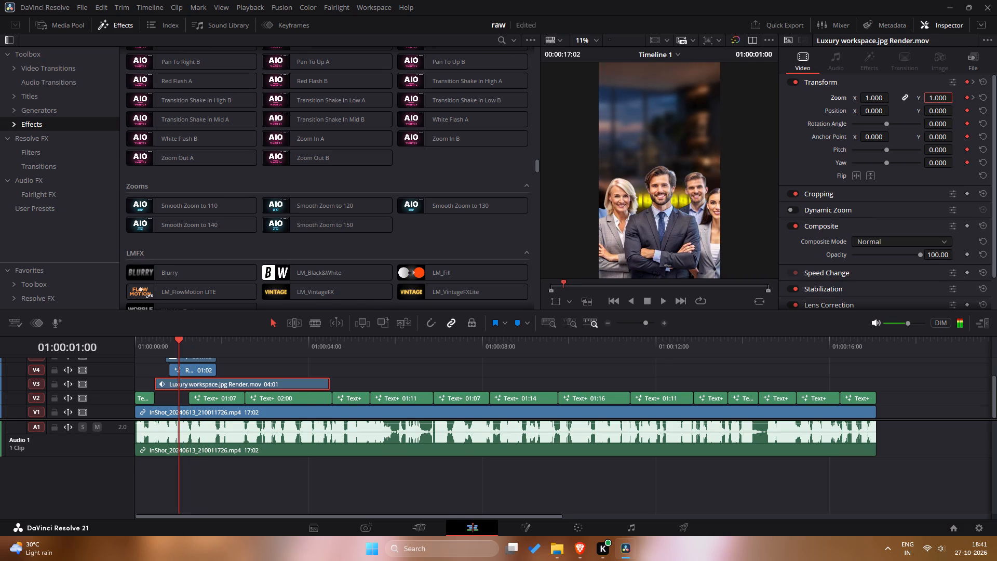
pyautogui.click(191, 370)
pyautogui.scroll(2, 191, 370)
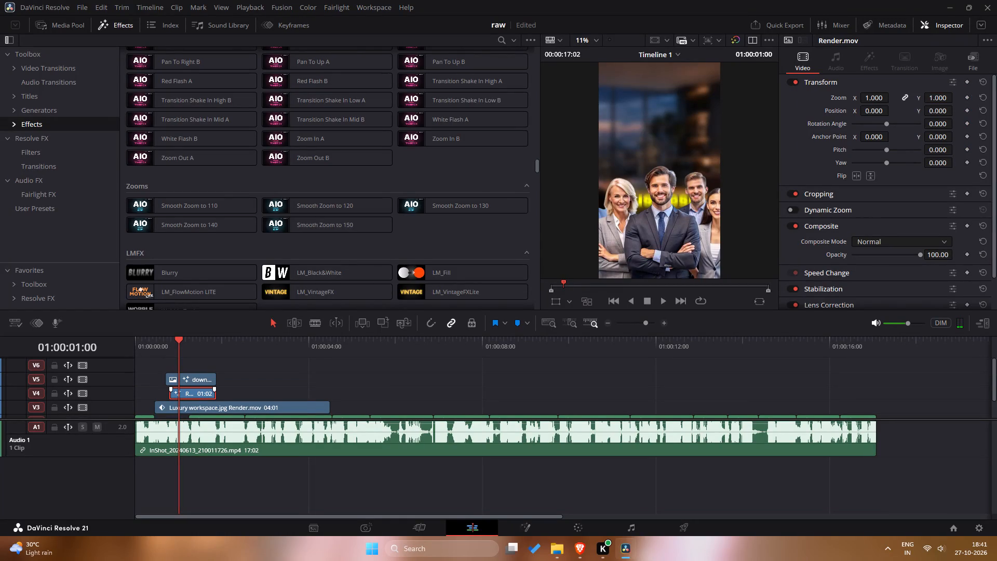
pyautogui.click(84, 395)
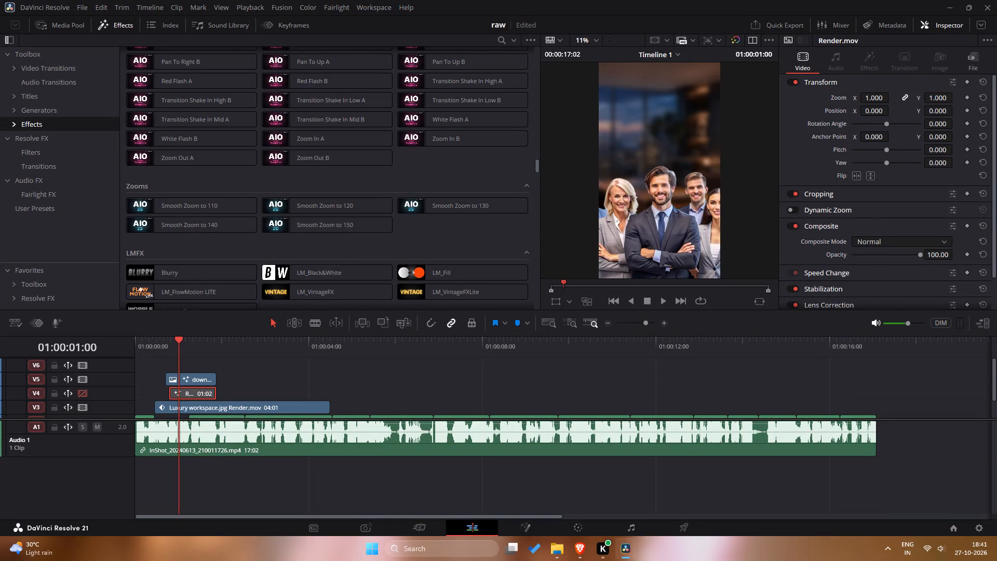
pyautogui.click(84, 395)
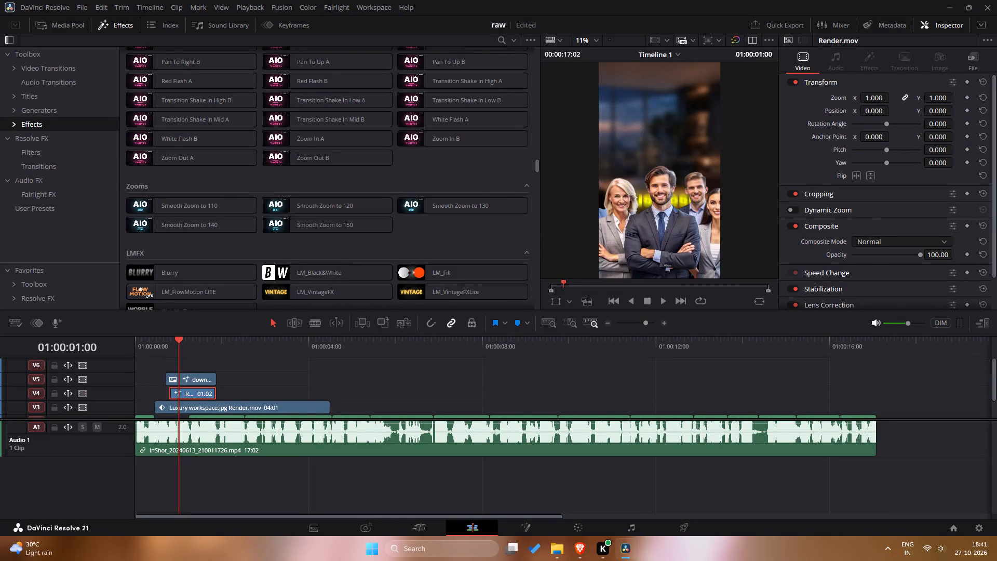
pyautogui.click(84, 381)
pyautogui.click(84, 381)
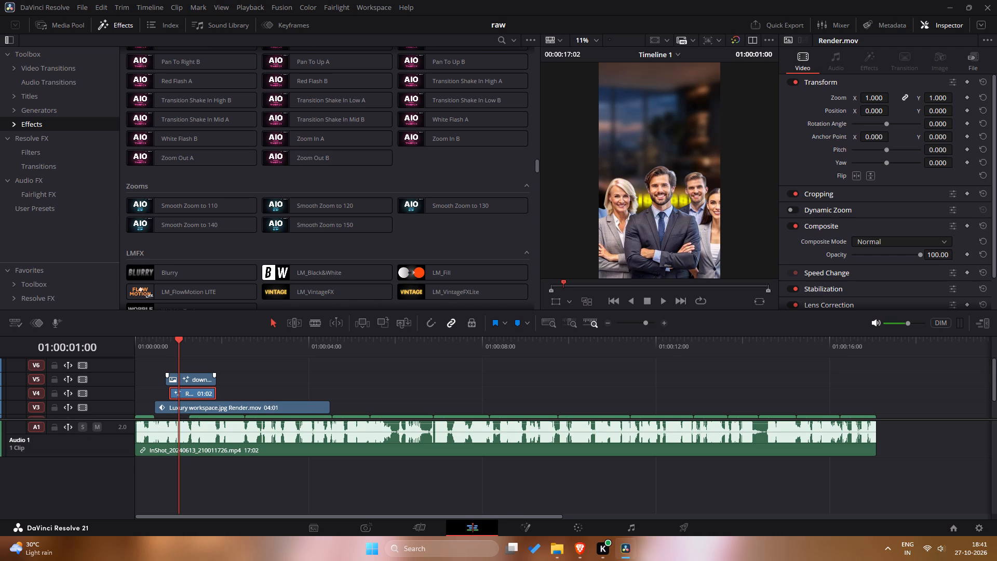
pyautogui.scroll(1, 187, 380)
pyautogui.moveTo(176, 339); pyautogui.dragTo(84, 349)
pyautogui.press('space')
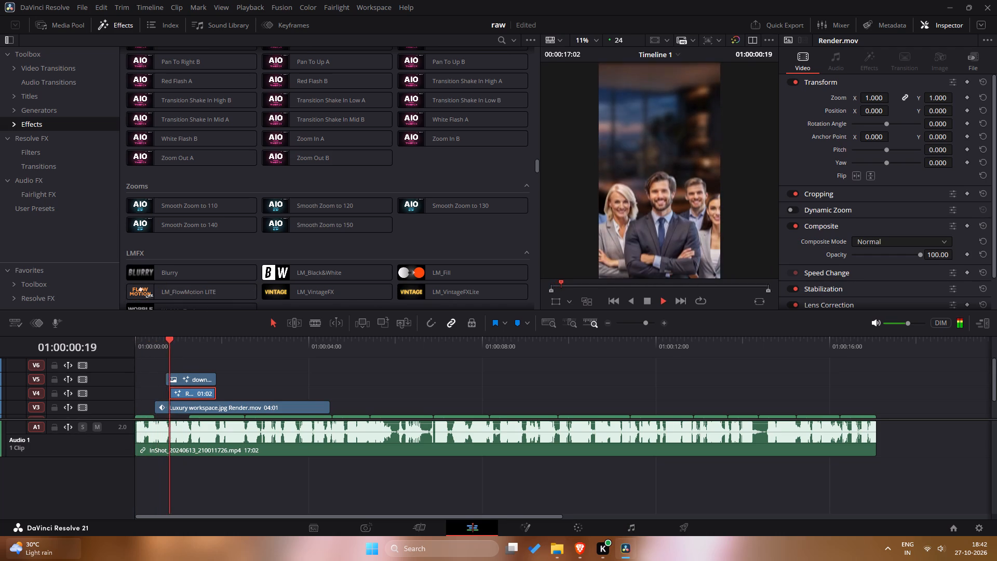
pyautogui.press('space')
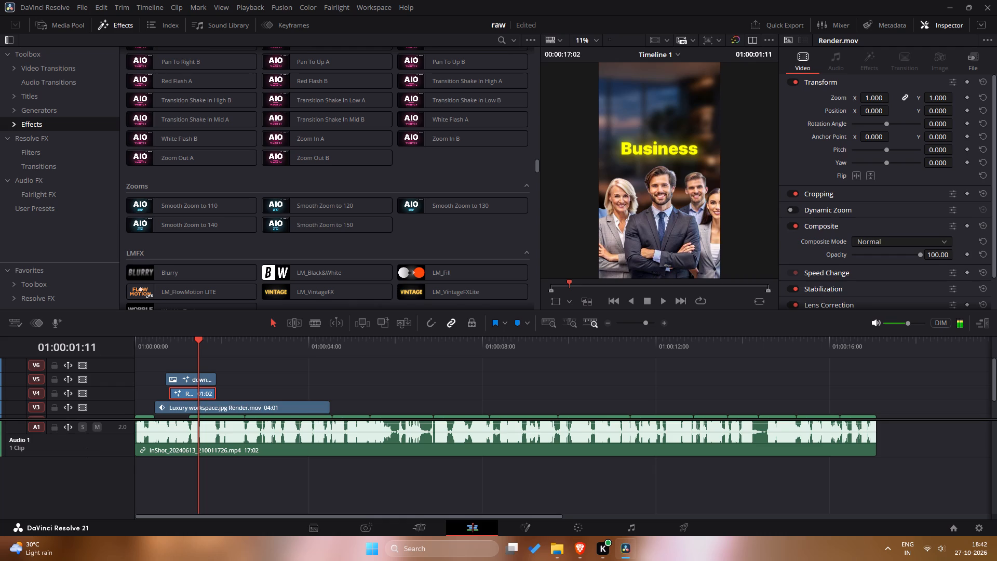
# Add transform keyframes to the download-Photoroom.png team image at 01:00:01:00, matching the background clip's first keyframe.
pyautogui.scroll(-1, 201, 363)
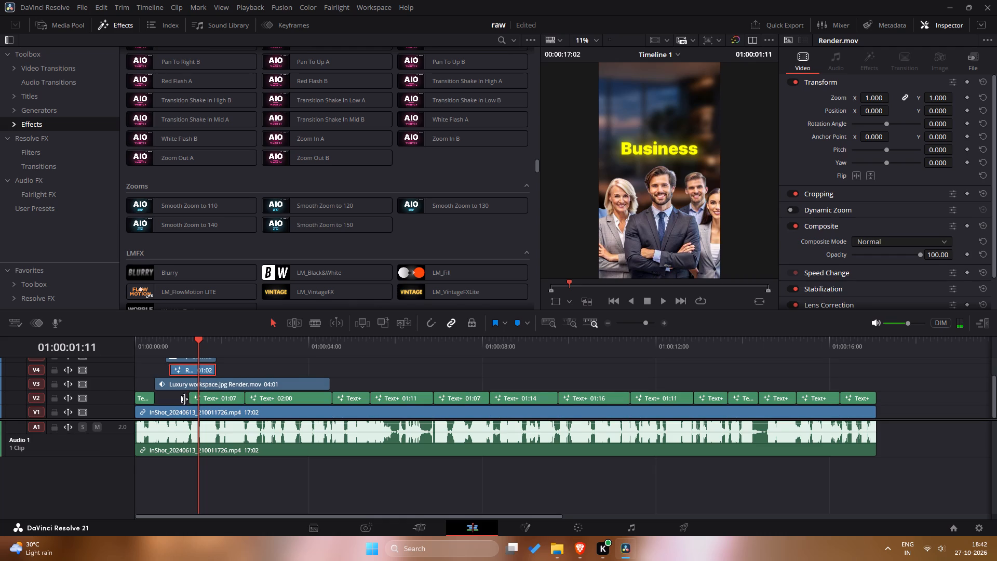
pyautogui.click(186, 387)
pyautogui.click(962, 99)
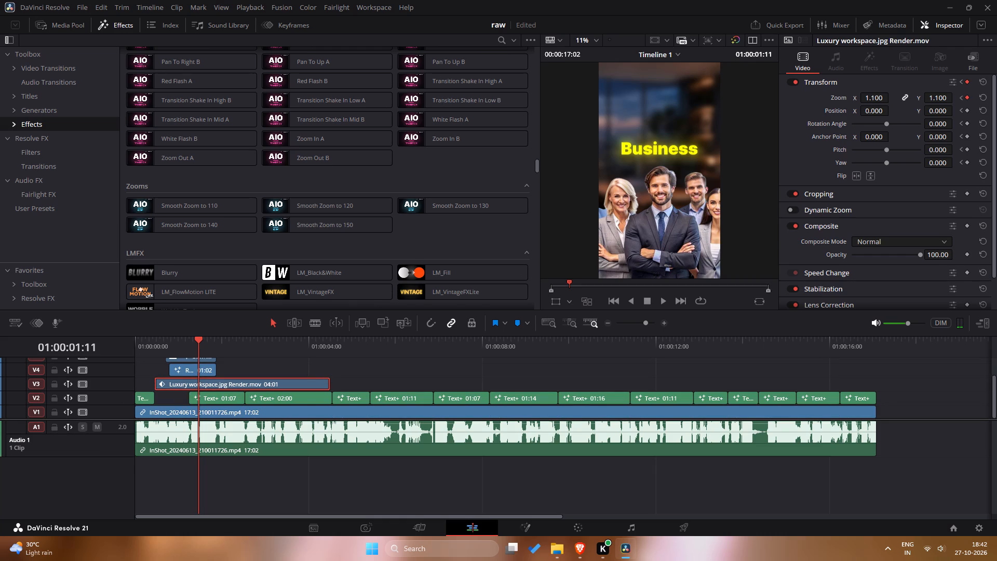
pyautogui.scroll(1, 217, 393)
pyautogui.click(255, 377)
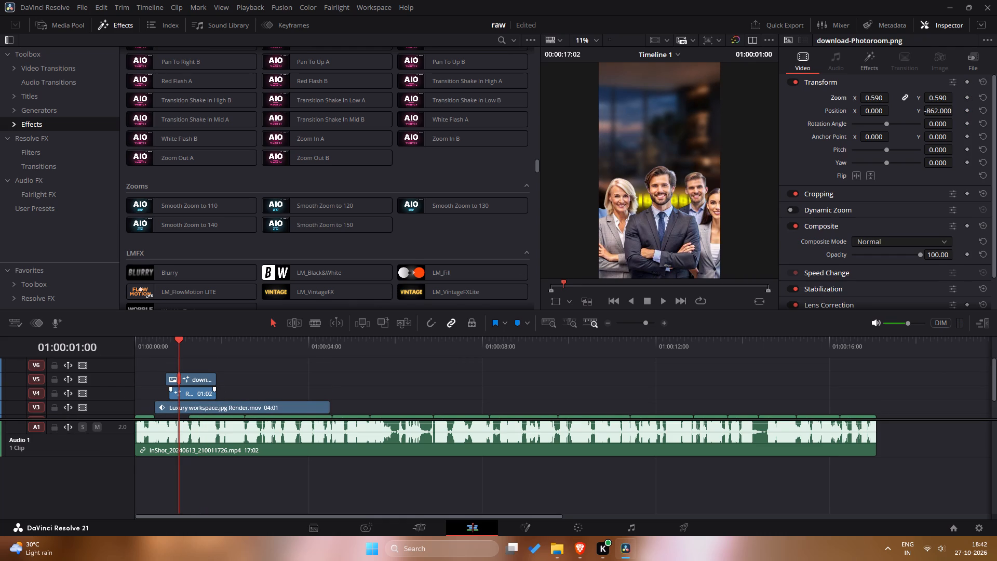
pyautogui.click(192, 380)
pyautogui.click(969, 84)
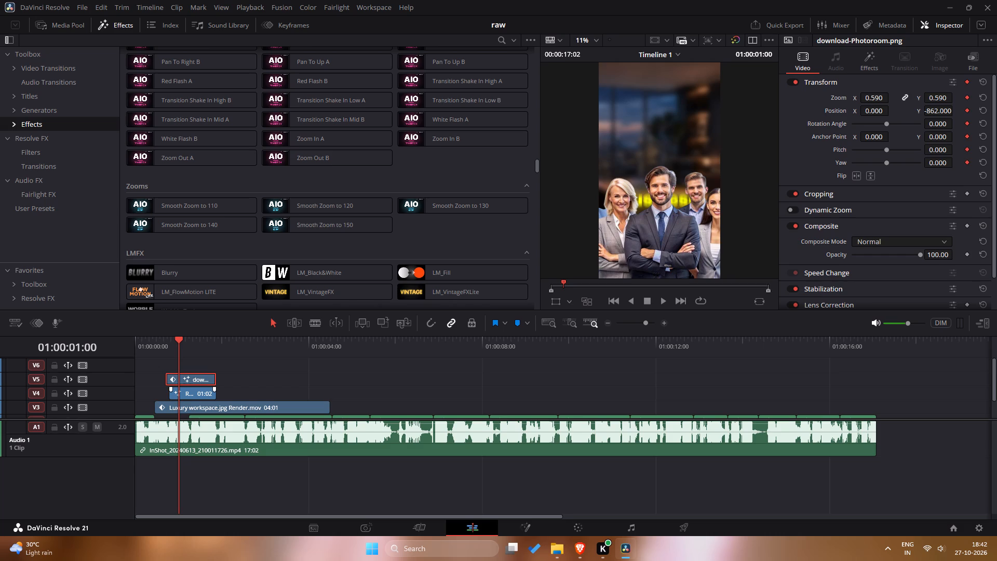
# Set the download-Photoroom.png team image's zoom to 0.640 at 01:00:01:11, the time of the background clip's second keyframe.
pyautogui.scroll(-1, 205, 391)
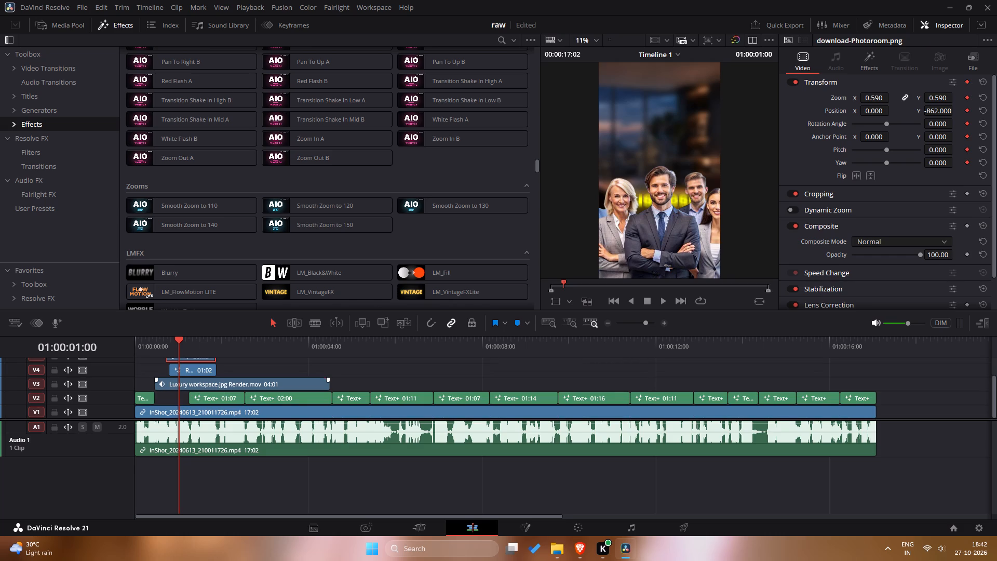
pyautogui.click(194, 386)
pyautogui.click(975, 99)
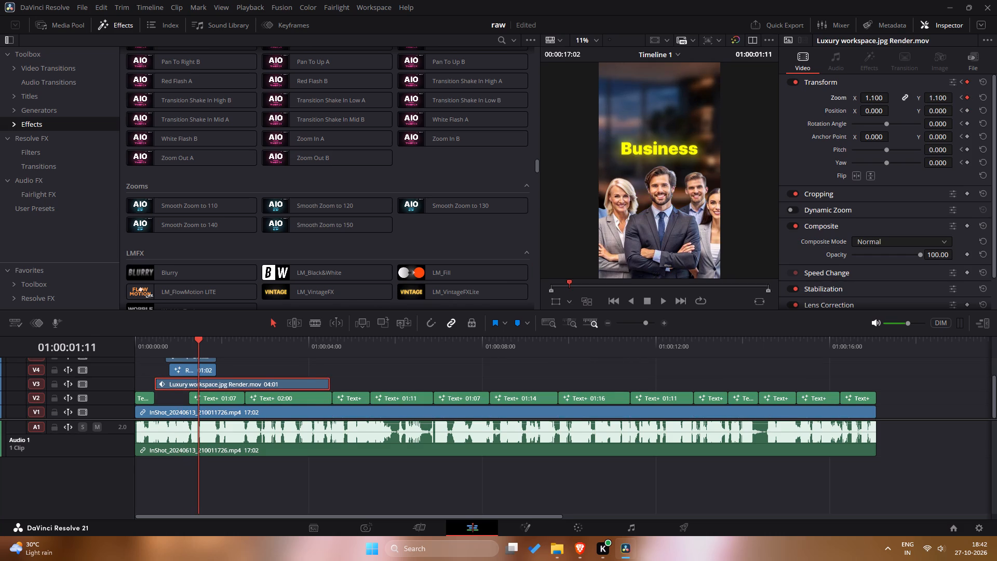
pyautogui.scroll(2, 234, 377)
pyautogui.click(208, 382)
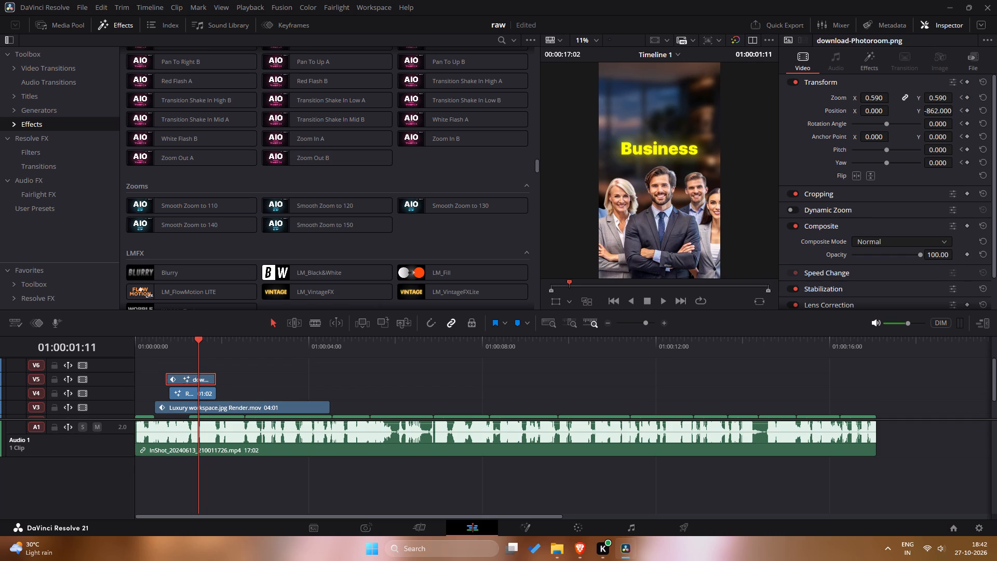
pyautogui.doubleClick(874, 98)
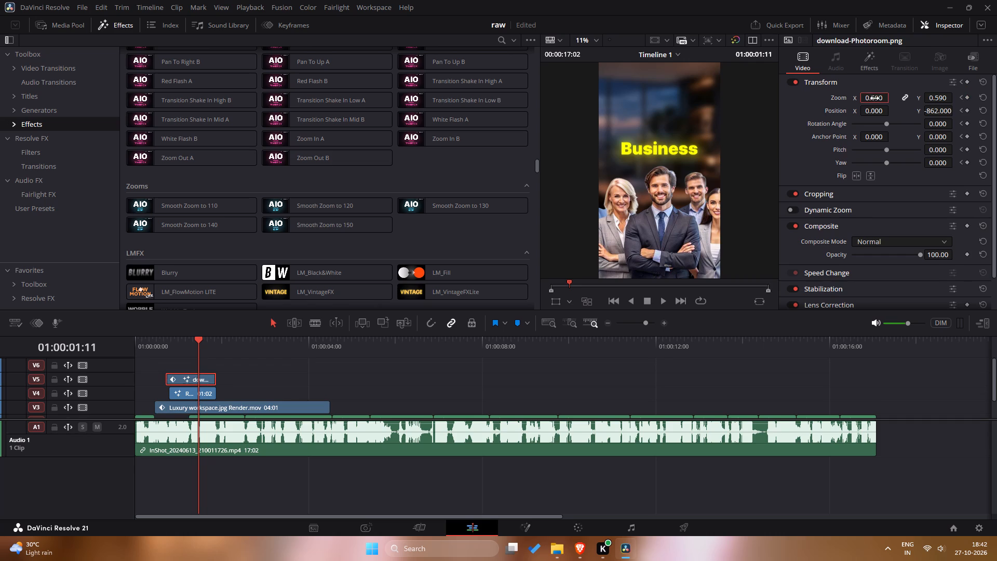
pyautogui.click(882, 95)
pyautogui.moveTo(877, 97); pyautogui.dragTo(882, 97)
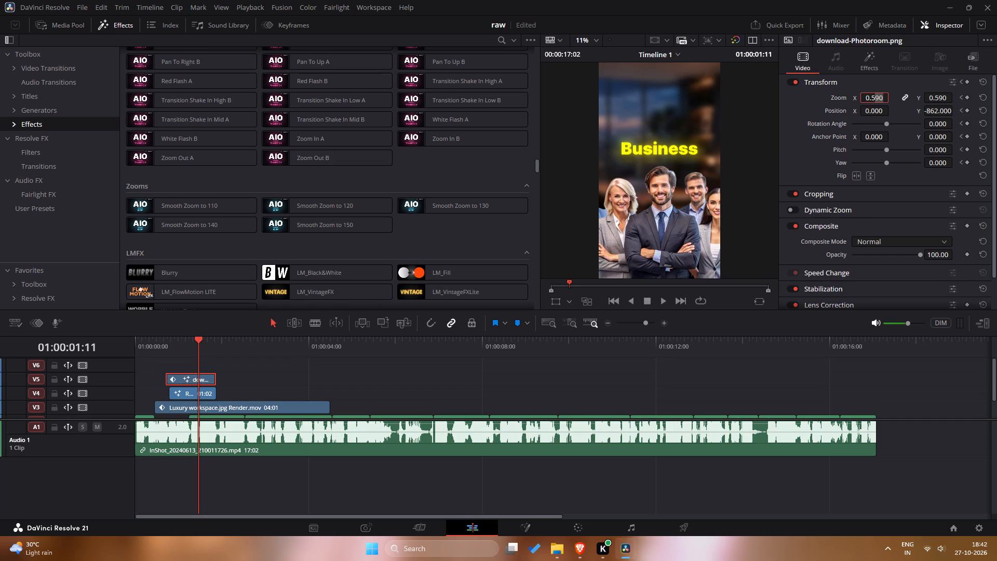
pyautogui.moveTo(882, 97); pyautogui.dragTo(884, 97)
pyautogui.click(892, 94)
pyautogui.click(879, 95)
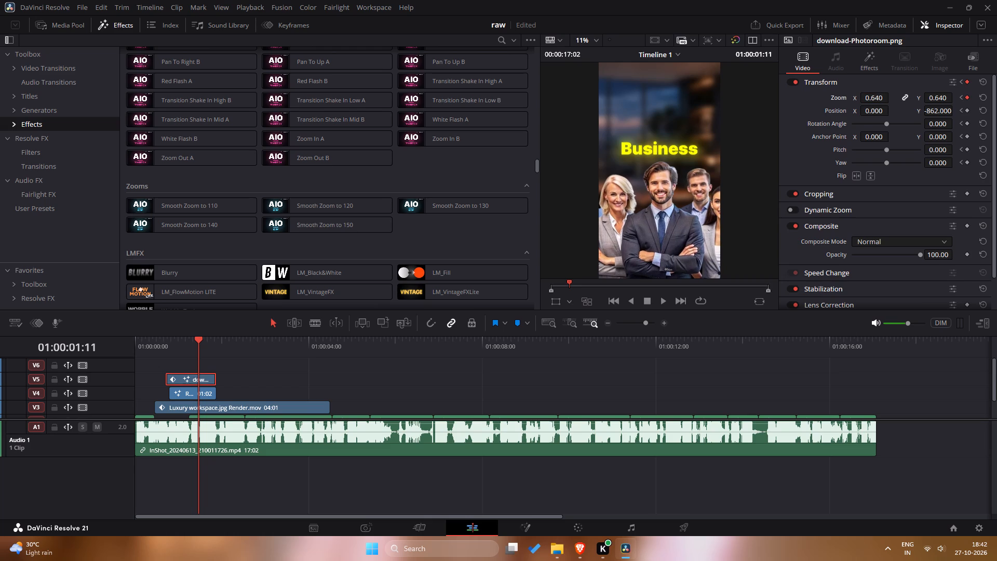
pyautogui.click(676, 390)
# Play the opening from the start several times to review the team image and background zooms with the Business title.
pyautogui.moveTo(197, 341); pyautogui.dragTo(64, 346)
pyautogui.press('space')
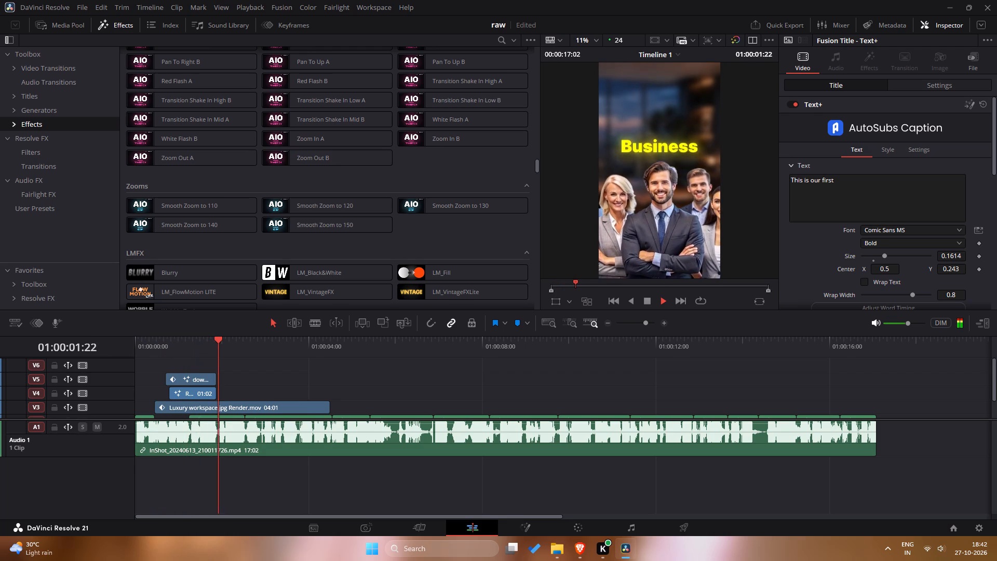
pyautogui.press('space')
pyautogui.moveTo(240, 343); pyautogui.dragTo(81, 348)
pyautogui.press('space')
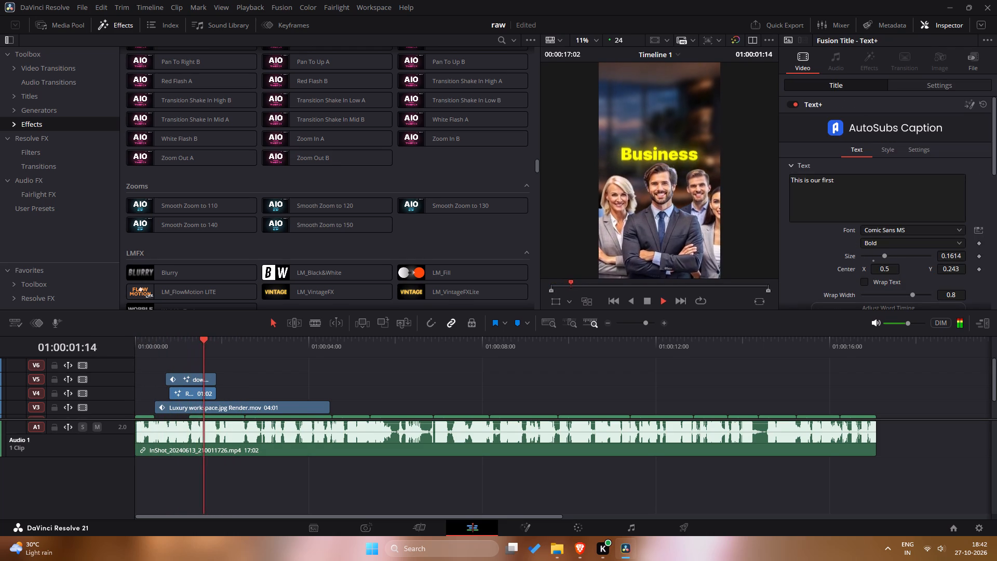
pyautogui.press('space')
pyautogui.moveTo(223, 343); pyautogui.dragTo(96, 348)
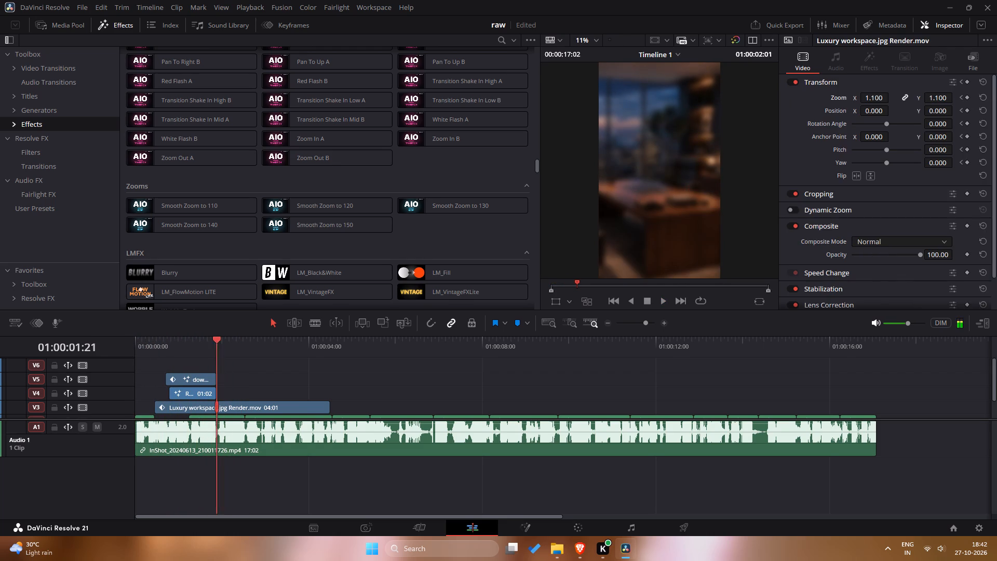
pyautogui.moveTo(96, 348); pyautogui.dragTo(14, 350)
pyautogui.press('space')
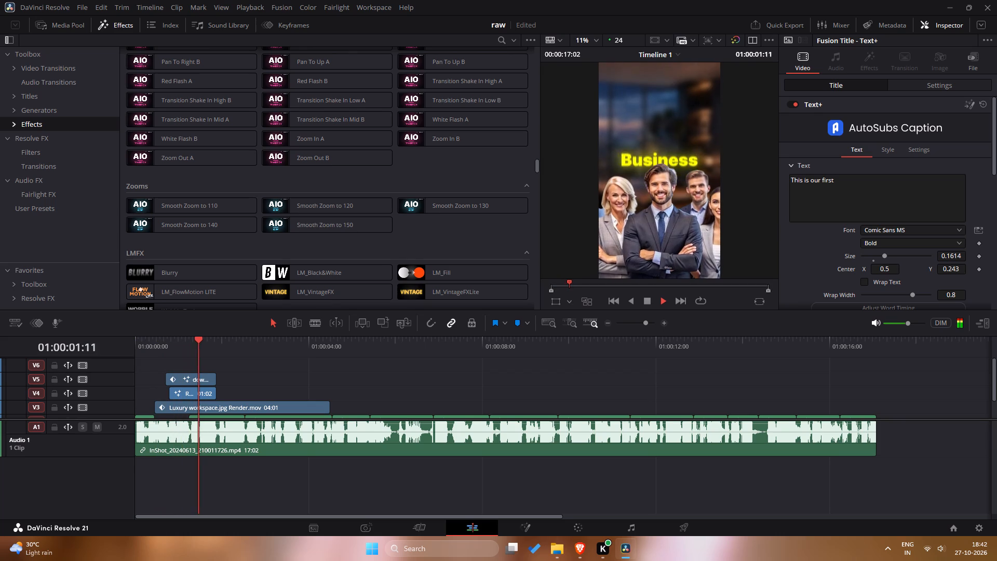
pyautogui.press('space')
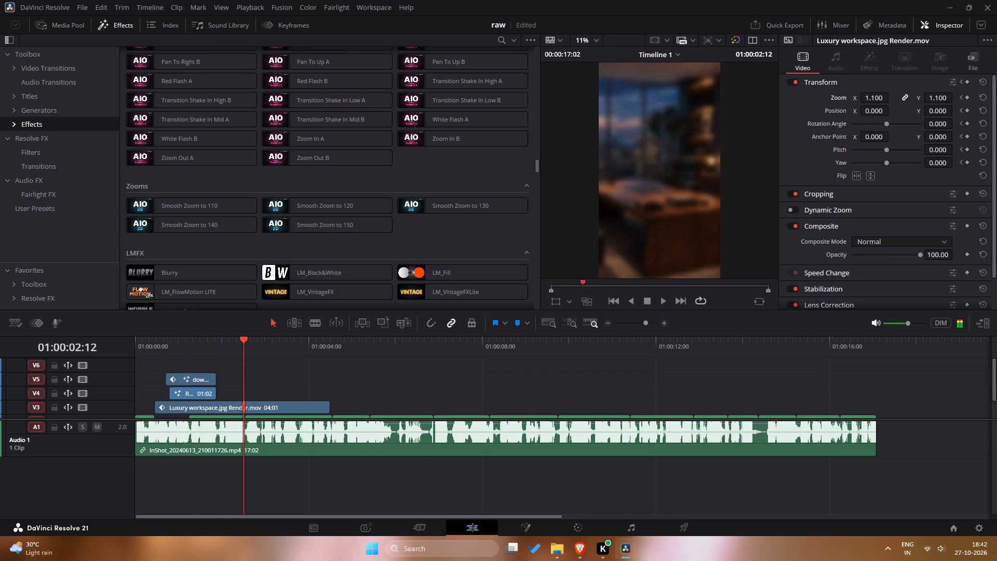
# Switch to the reference video in Brave, replay its opening through the Business scene, and compare it with the timeline's opening.
pyautogui.hotkey('alt', 'Tab')
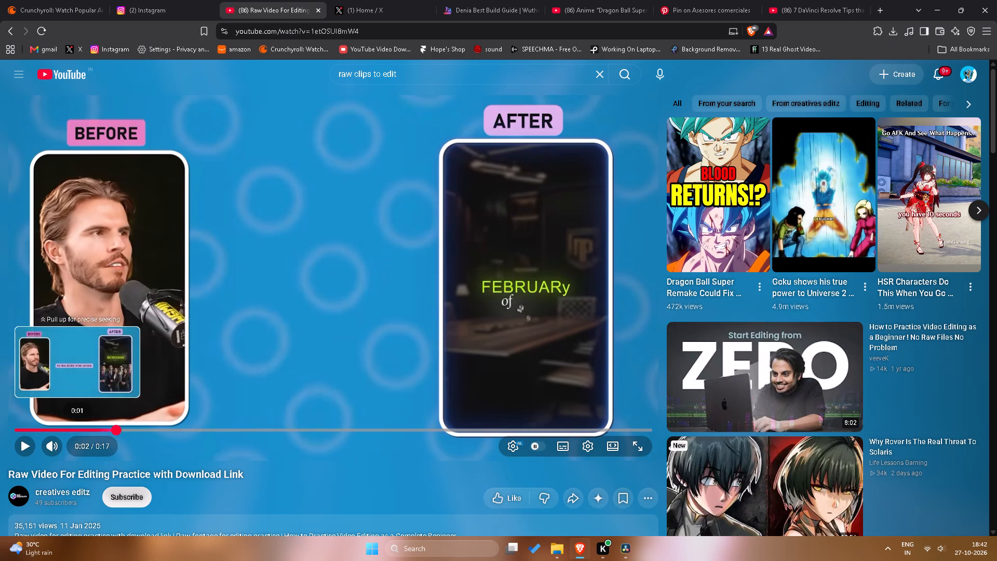
pyautogui.click(18, 428)
pyautogui.click(195, 228)
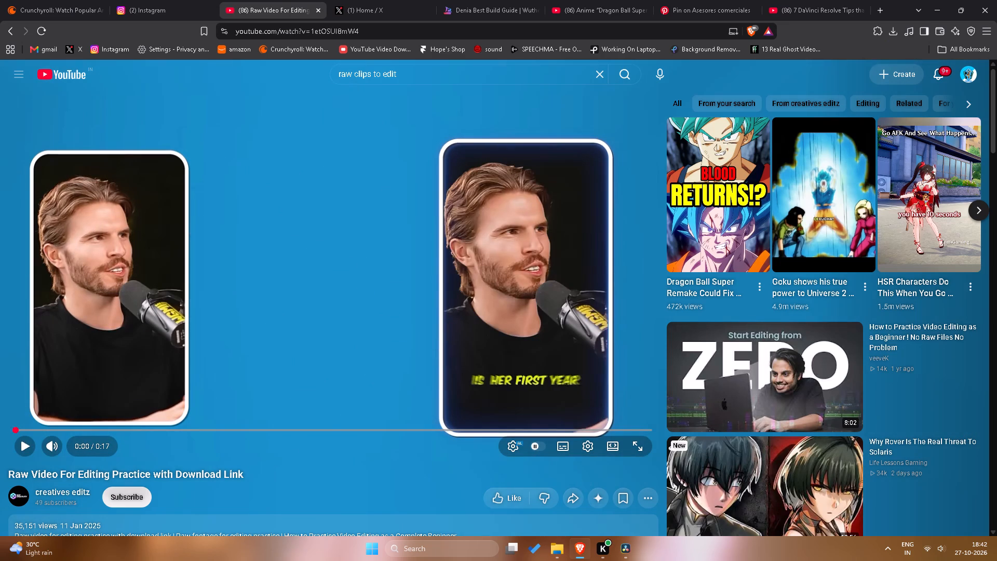
pyautogui.click(212, 233)
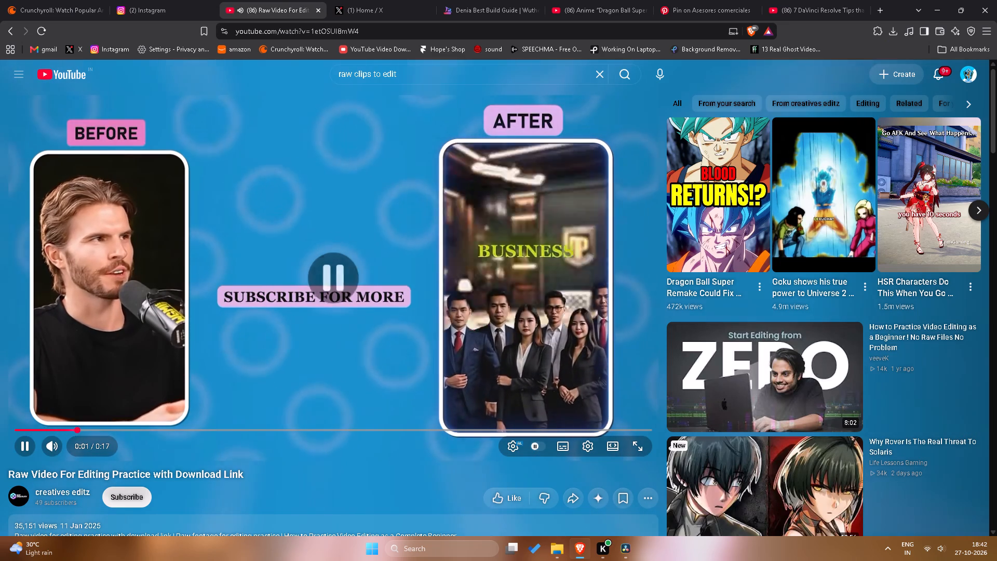
pyautogui.hotkey('alt', 'Tab')
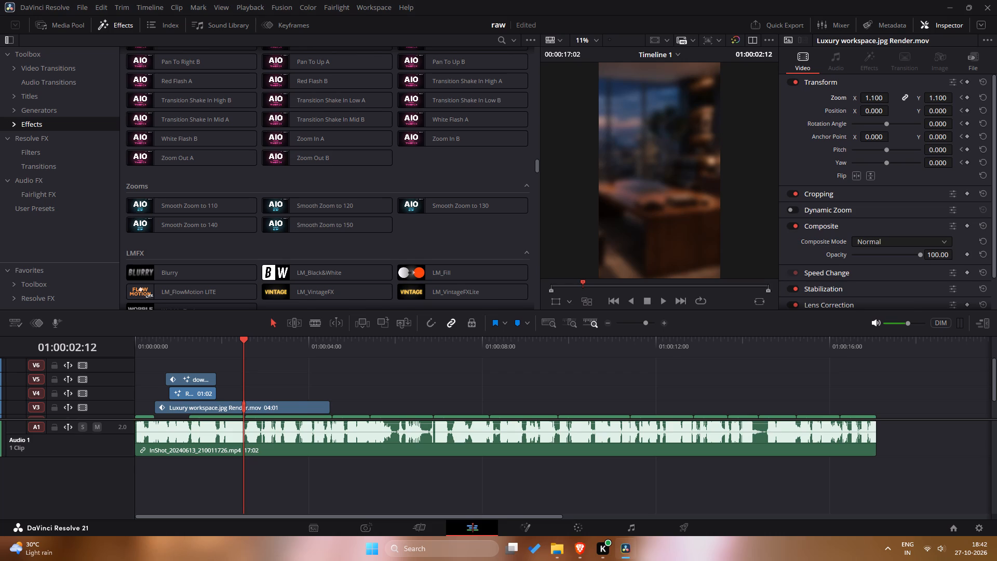
pyautogui.moveTo(239, 341); pyautogui.dragTo(127, 350)
pyautogui.hotkey('alt', 'Tab')
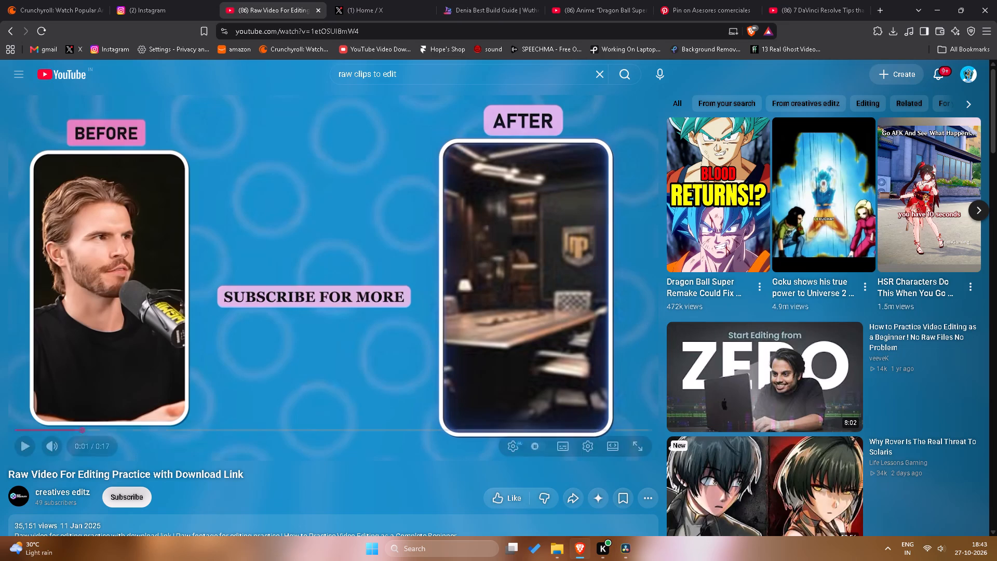